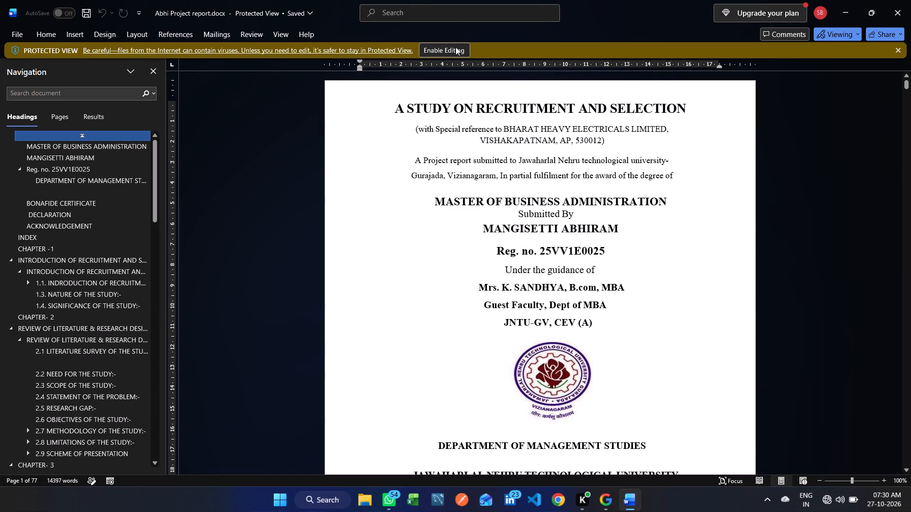
Enable editing for the recruitment and selection project report opened in Protected View.
left_click(454, 47)
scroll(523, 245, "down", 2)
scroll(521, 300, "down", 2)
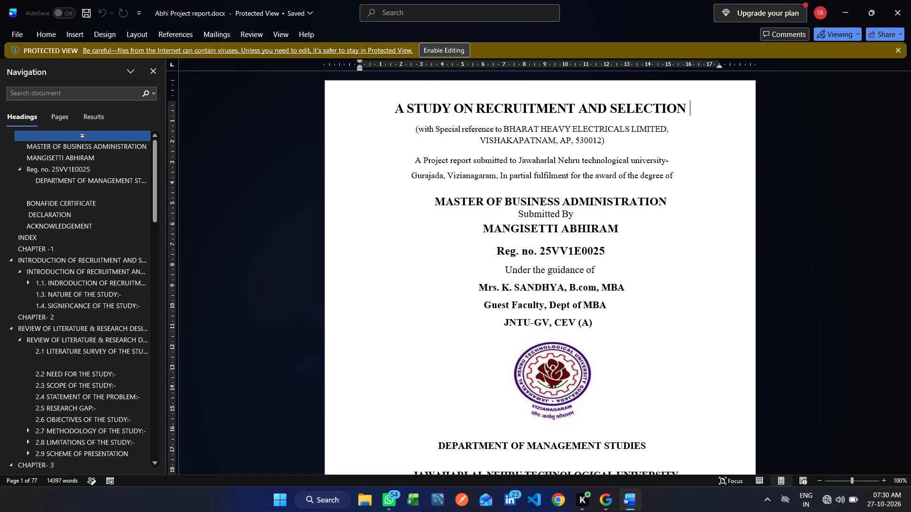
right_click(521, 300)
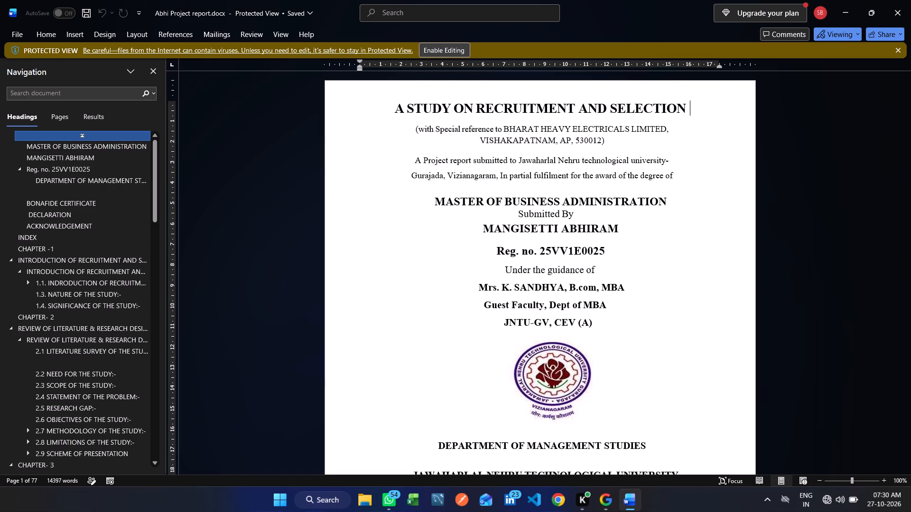
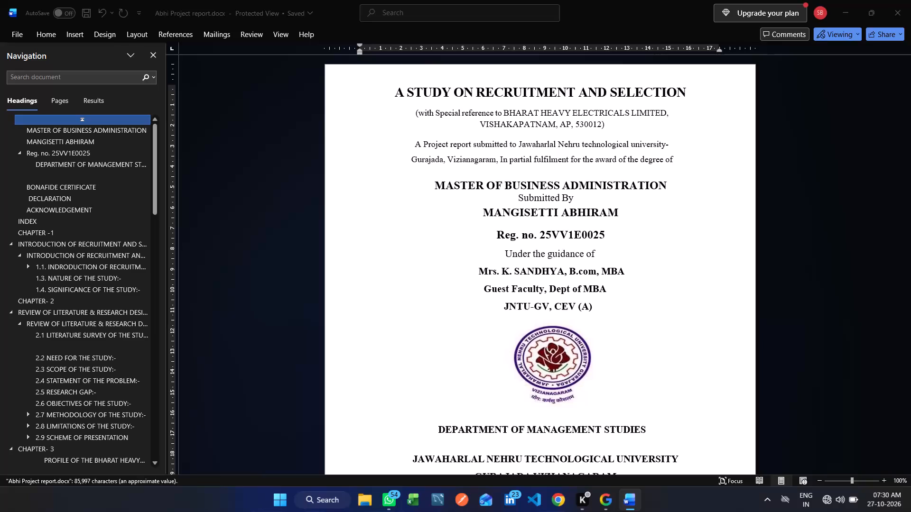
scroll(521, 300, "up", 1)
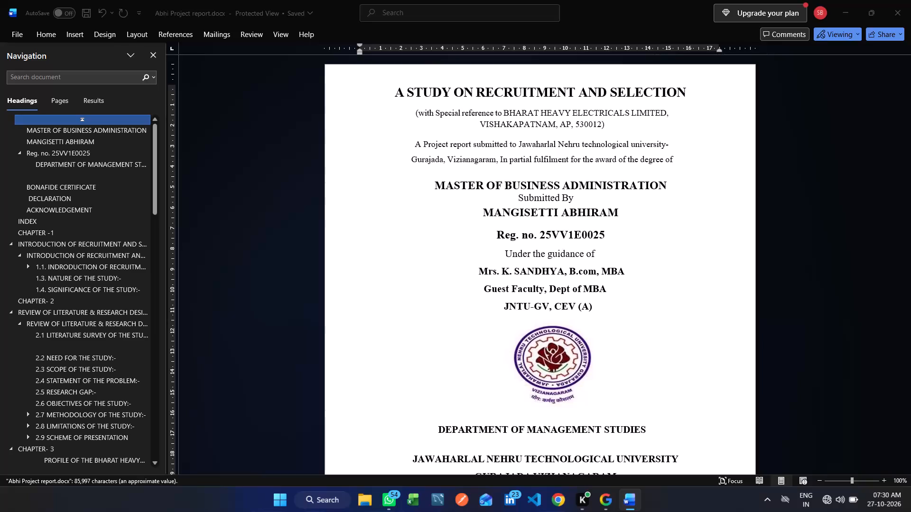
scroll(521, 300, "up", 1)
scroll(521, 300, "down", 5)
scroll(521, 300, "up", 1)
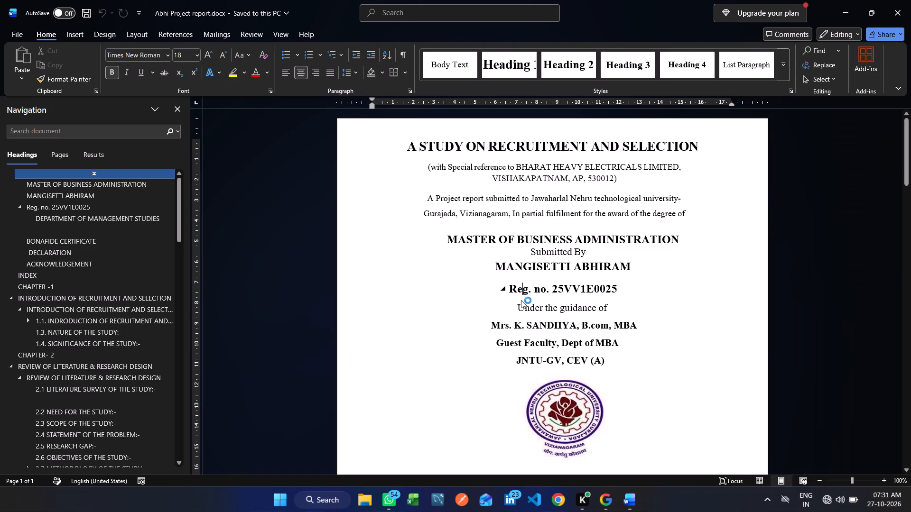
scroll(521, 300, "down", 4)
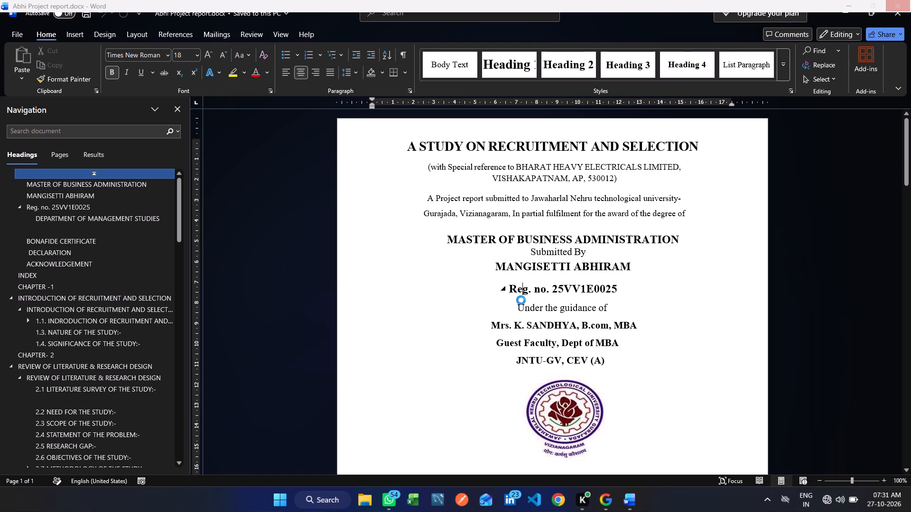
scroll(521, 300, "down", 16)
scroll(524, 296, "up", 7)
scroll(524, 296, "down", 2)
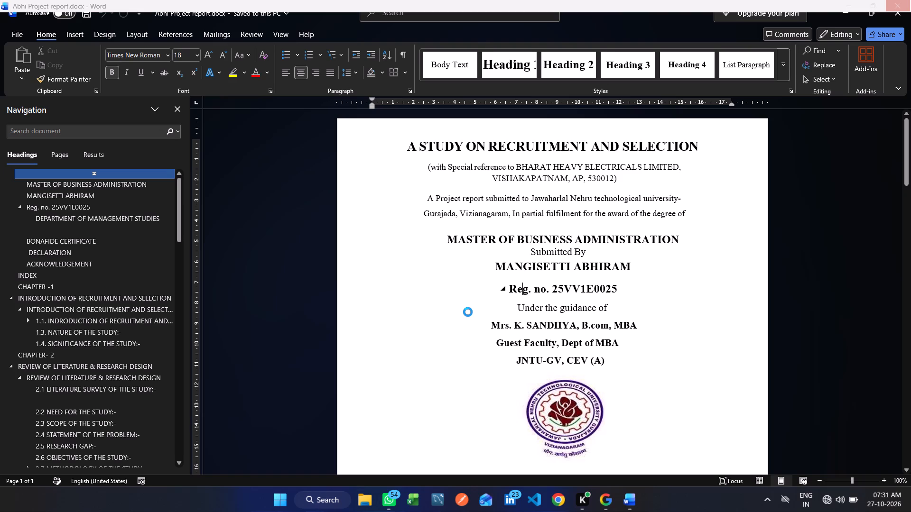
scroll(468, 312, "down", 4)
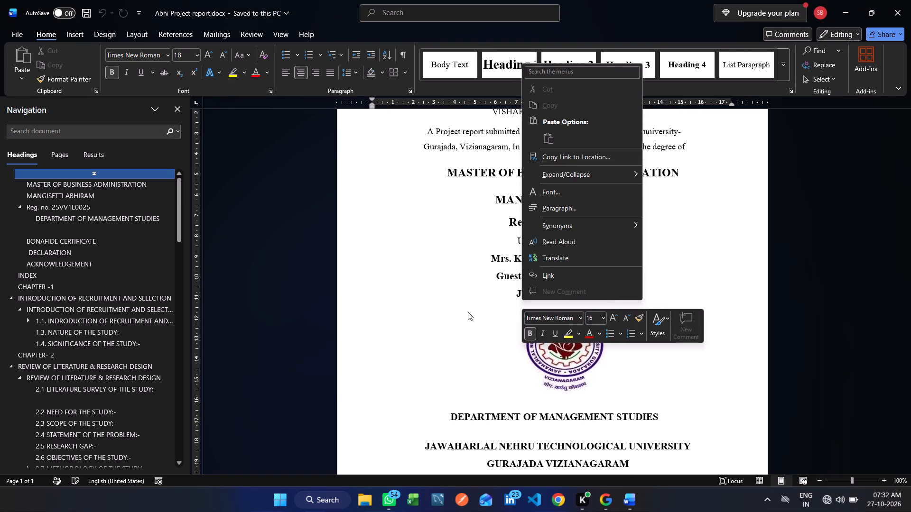
Look through the report's front pages, from the cover page past the company certificate to the end of the Bonafide Certificate.
left_click(493, 338)
scroll(493, 338, "down", 12)
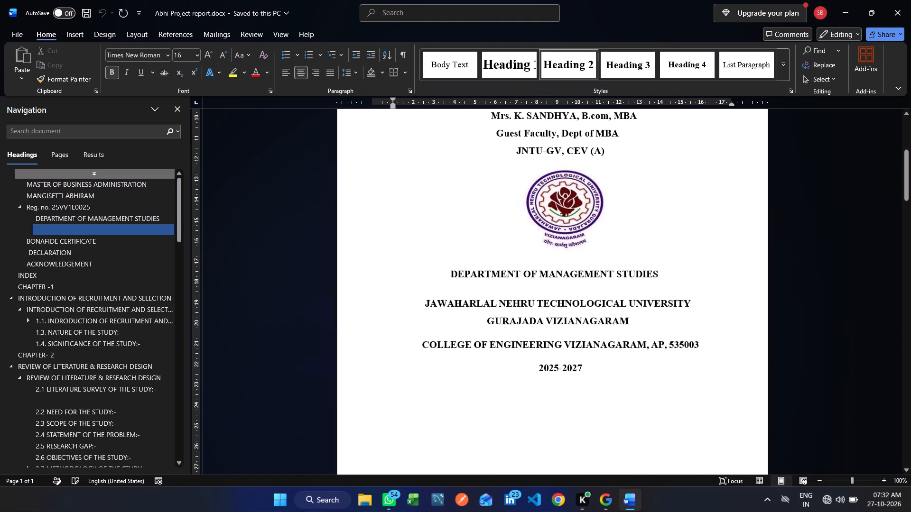
scroll(493, 338, "down", 11)
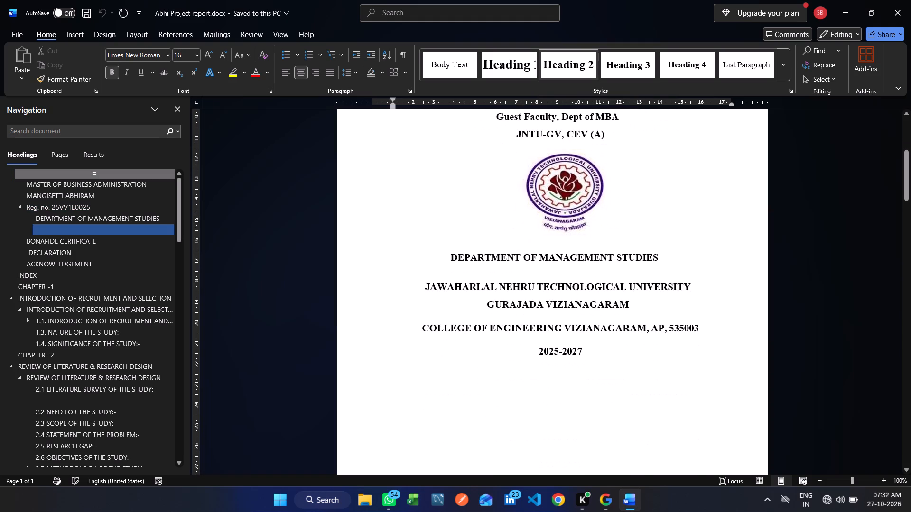
scroll(563, 345, "down", 20)
scroll(563, 345, "down", 6)
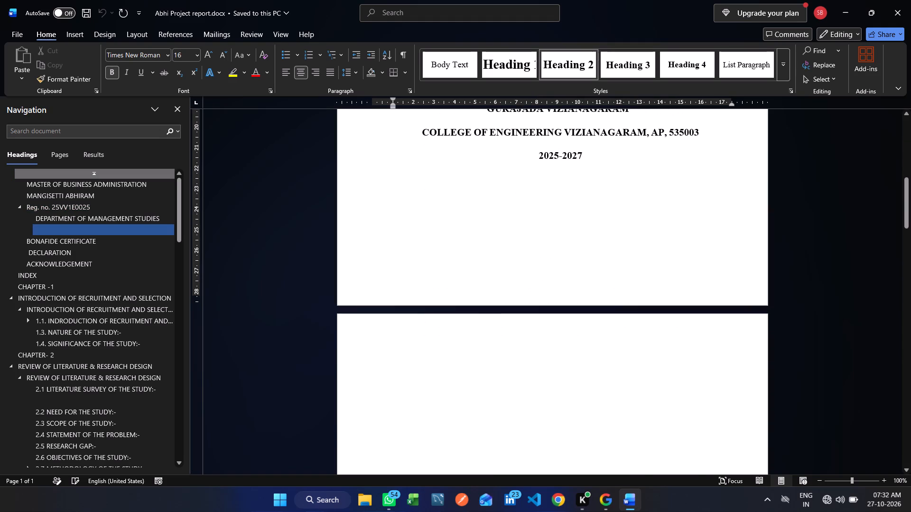
scroll(563, 345, "down", 4)
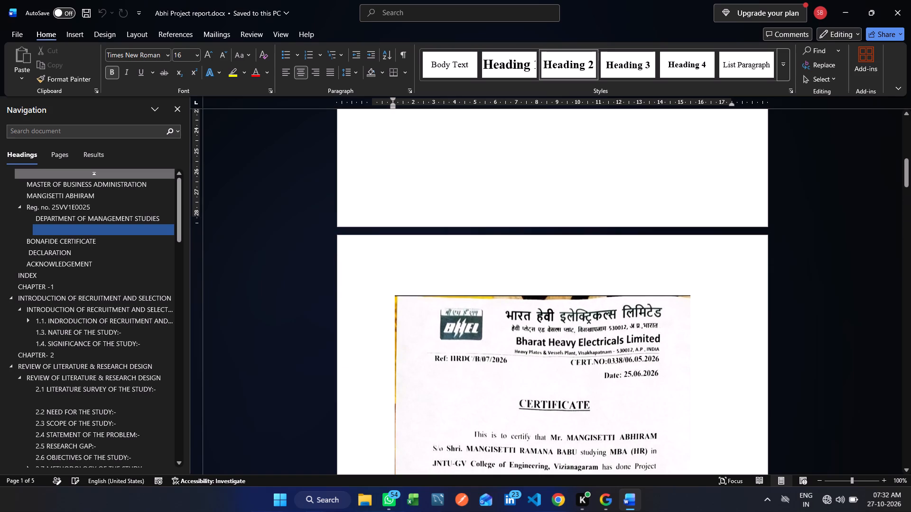
scroll(563, 345, "down", 15)
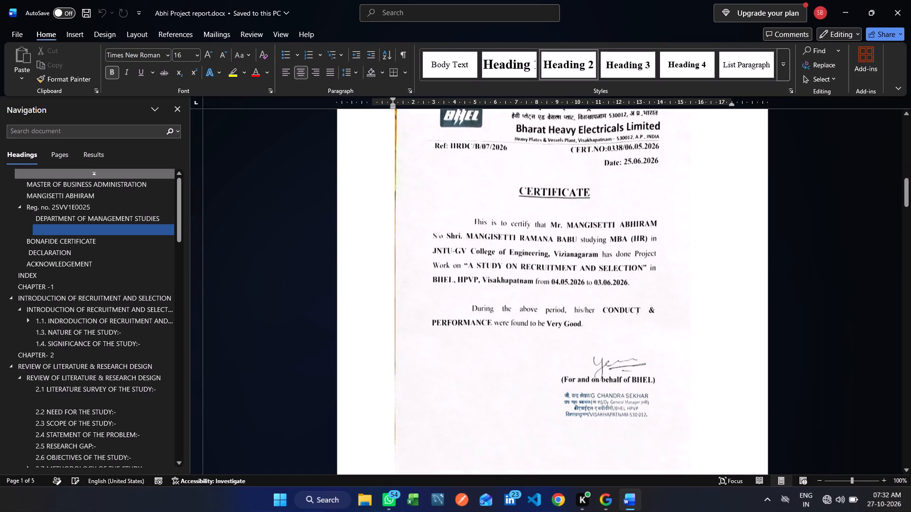
scroll(563, 345, "down", 20)
scroll(563, 345, "down", 2)
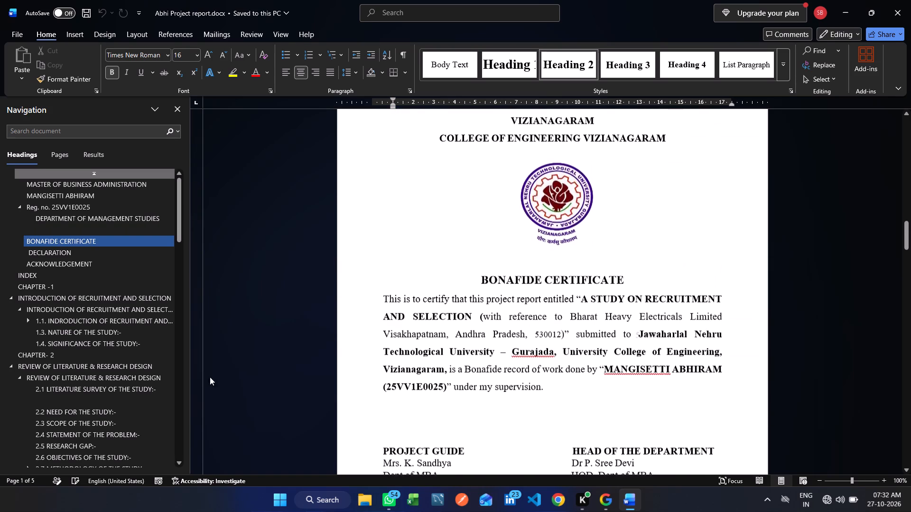
scroll(511, 305, "down", 3)
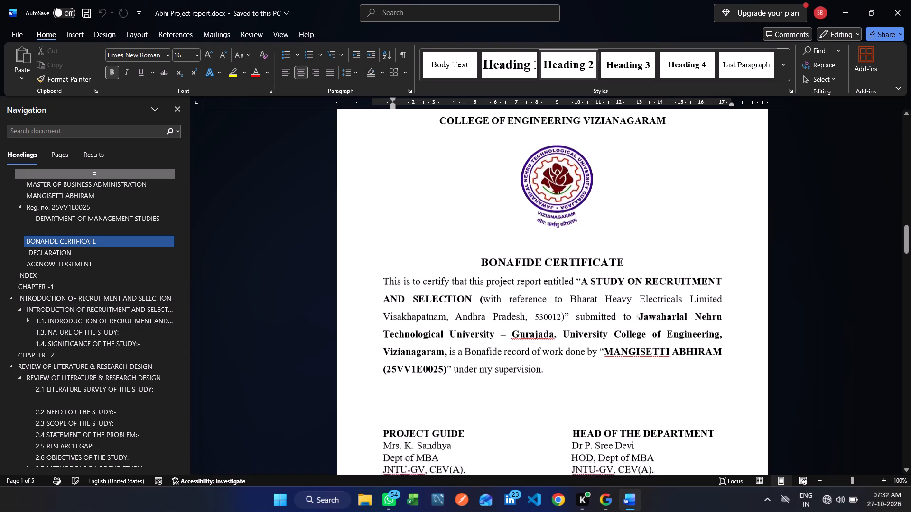
scroll(511, 305, "down", 8)
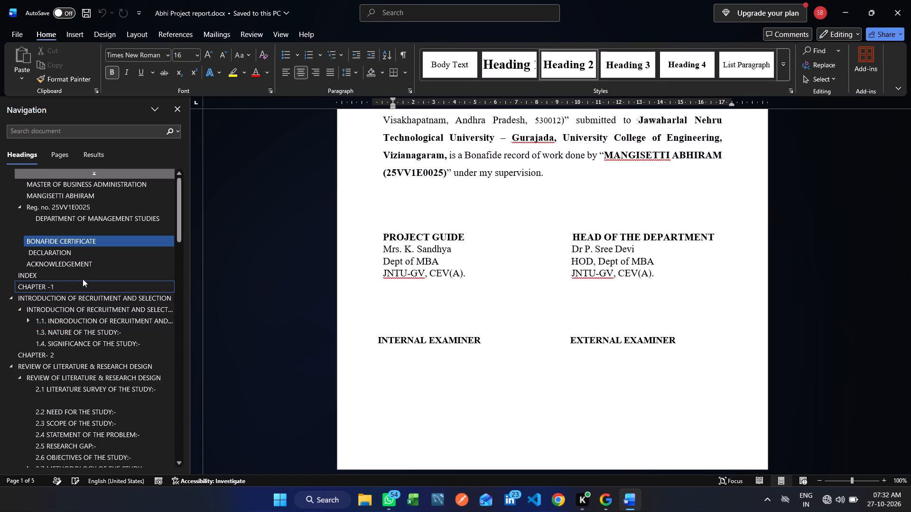
Add two blank lines above the CHAPTER -1 heading on the title page for Introduction of Recruitment and Selection.
left_click(104, 293)
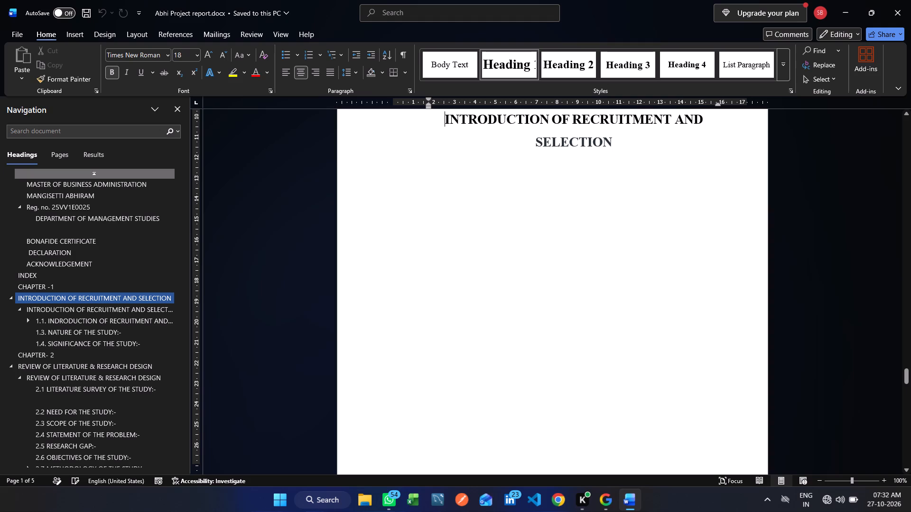
scroll(465, 310, "up", 3)
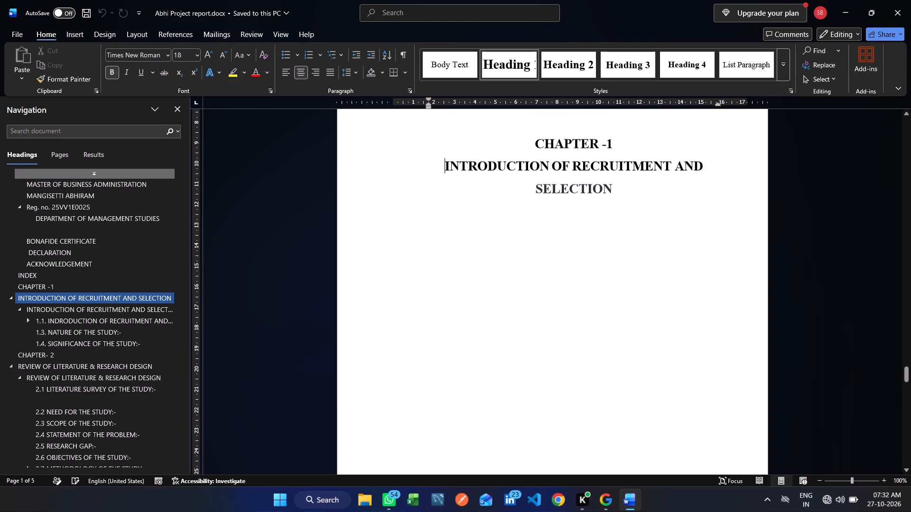
scroll(465, 310, "up", 1)
scroll(465, 310, "down", 2)
scroll(465, 310, "up", 8)
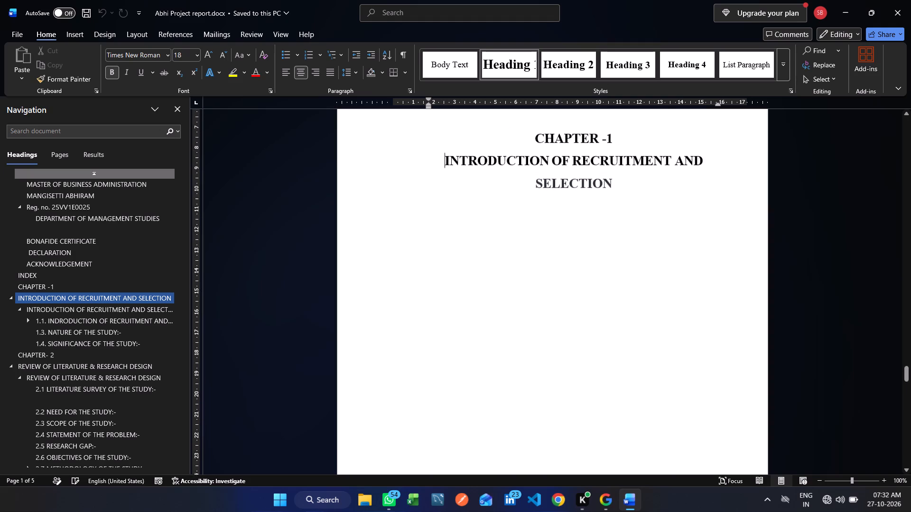
scroll(465, 310, "up", 8)
scroll(465, 310, "down", 7)
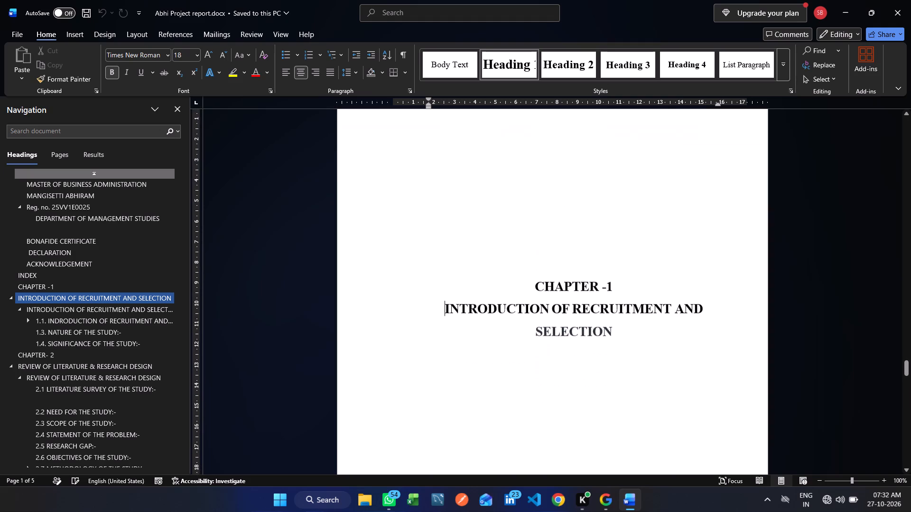
scroll(465, 310, "down", 10)
scroll(465, 310, "up", 16)
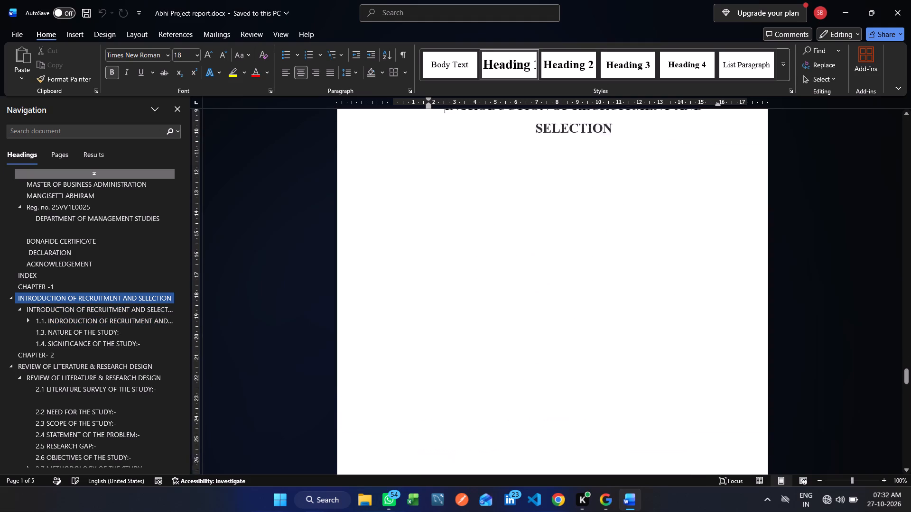
scroll(465, 310, "up", 8)
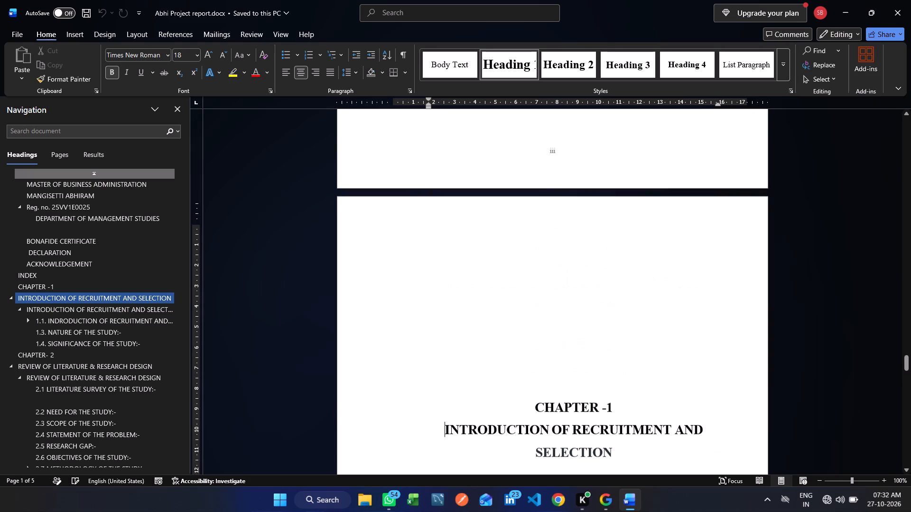
scroll(465, 310, "up", 3)
left_click(497, 320)
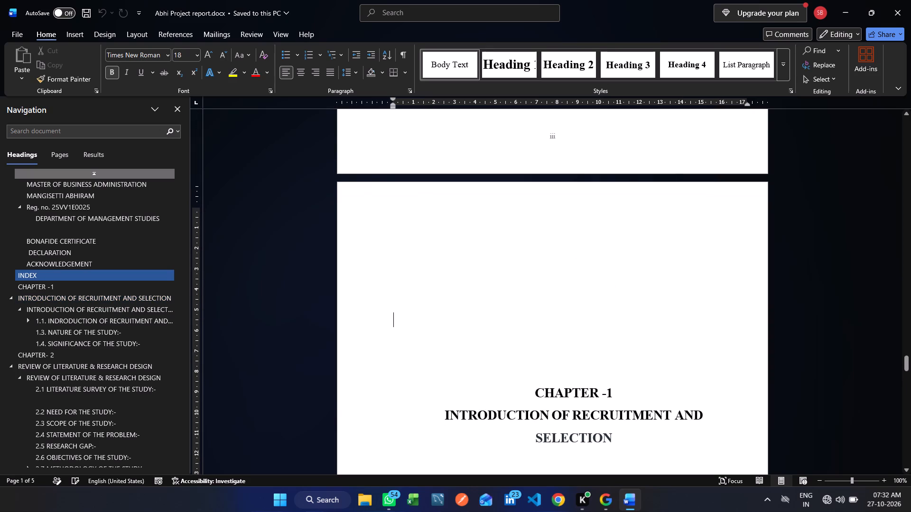
key("Return")
key("Return")
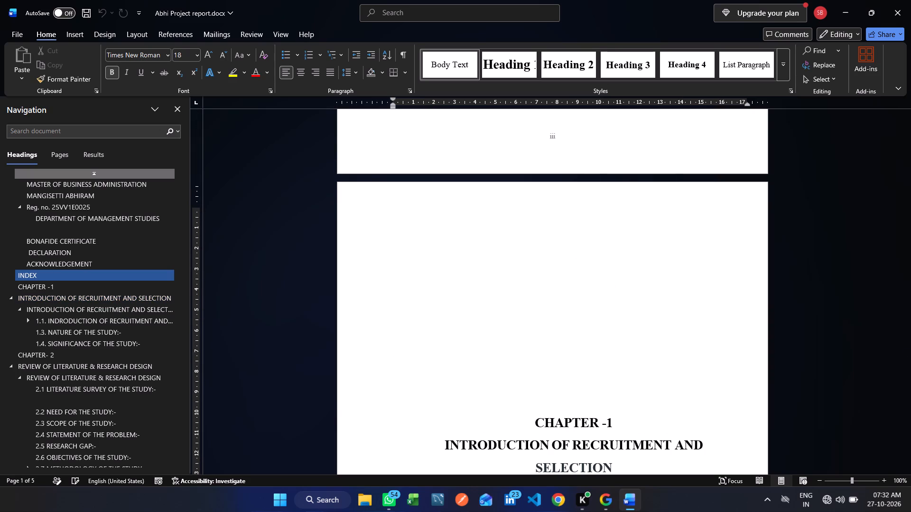
Look through the Chapter 1 title page and section 1.1 up to the Meaning of Recruitment and Selection heading.
scroll(497, 320, "down", 11)
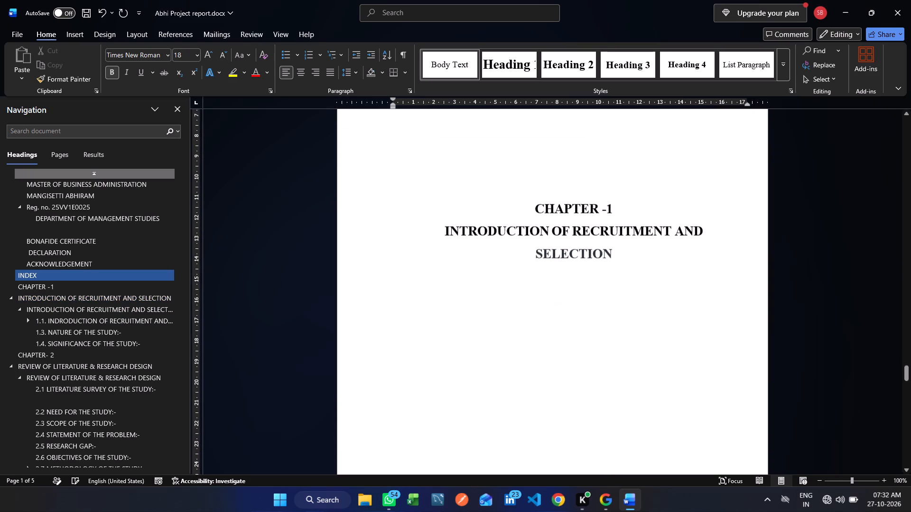
scroll(497, 320, "down", 13)
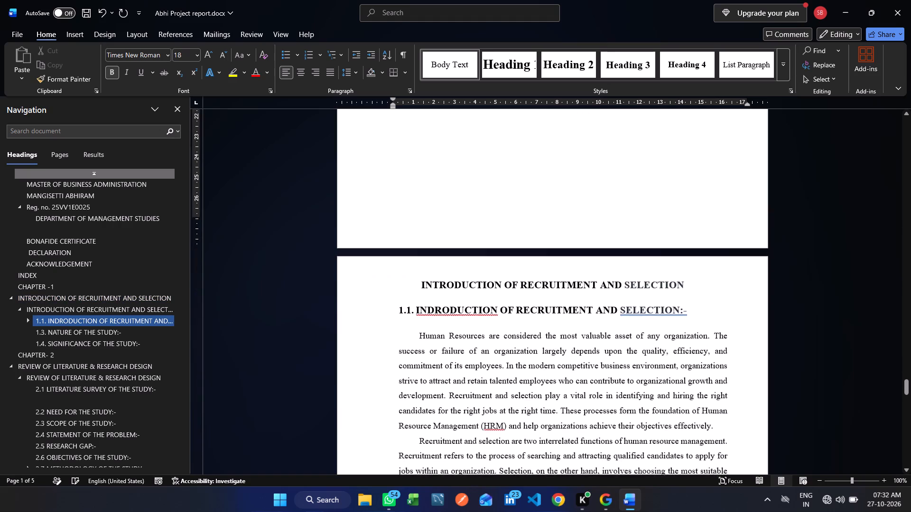
scroll(497, 320, "down", 11)
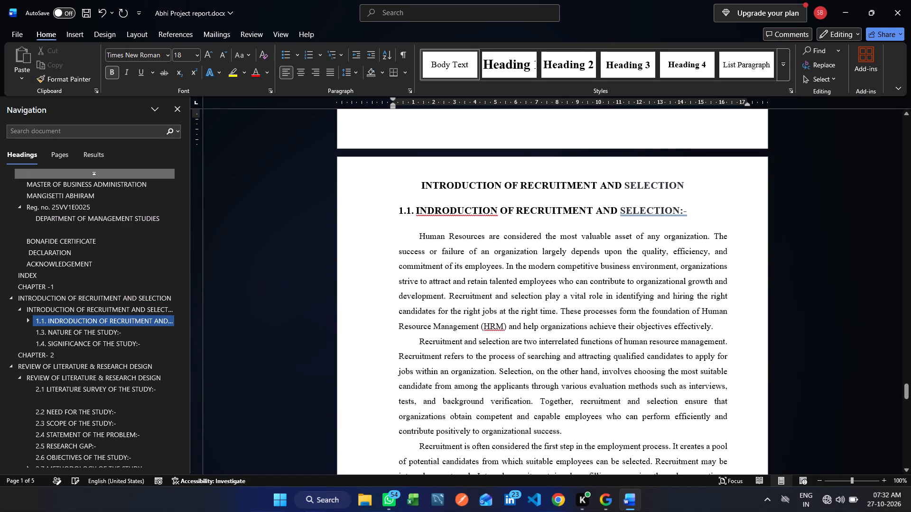
scroll(497, 320, "down", 8)
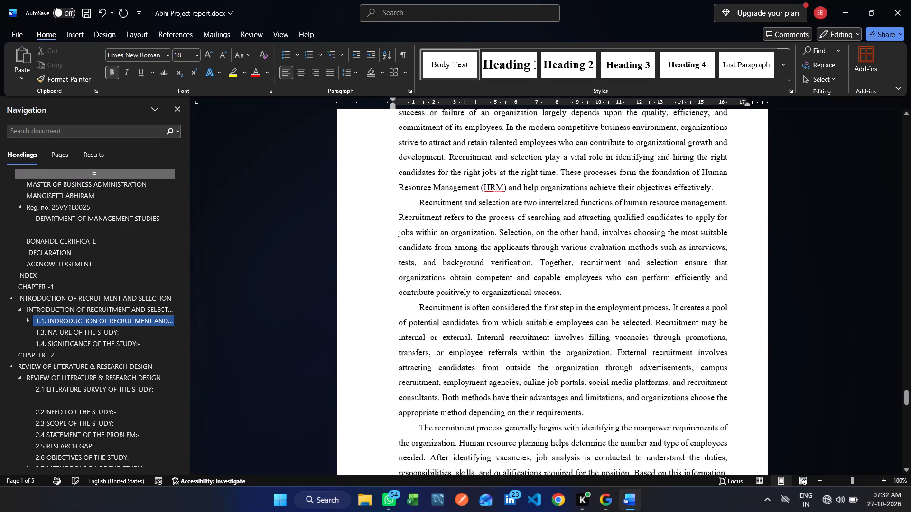
scroll(497, 320, "down", 7)
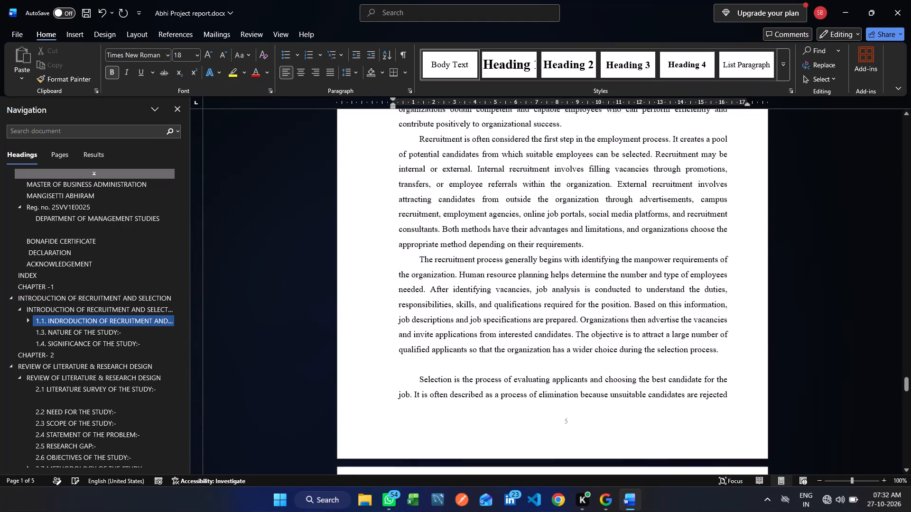
scroll(497, 320, "down", 5)
scroll(497, 320, "up", 4)
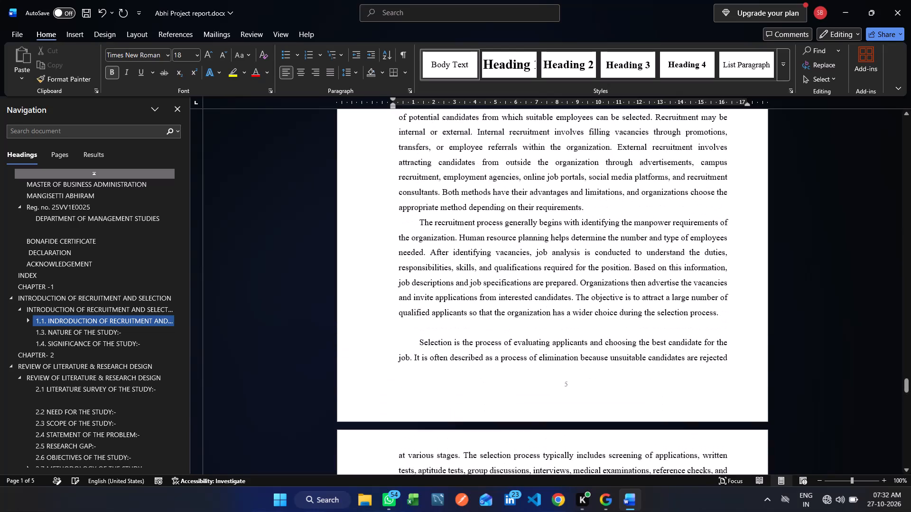
scroll(497, 320, "up", 17)
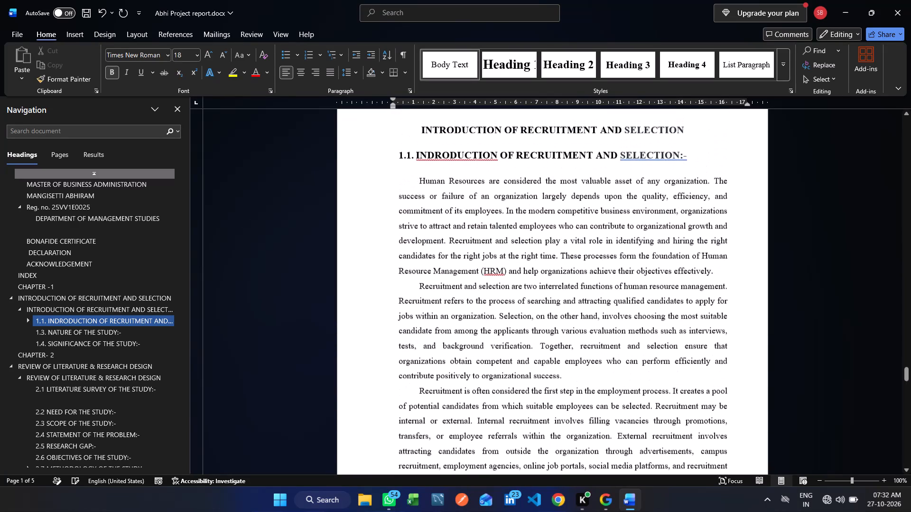
scroll(497, 320, "up", 4)
scroll(497, 320, "down", 6)
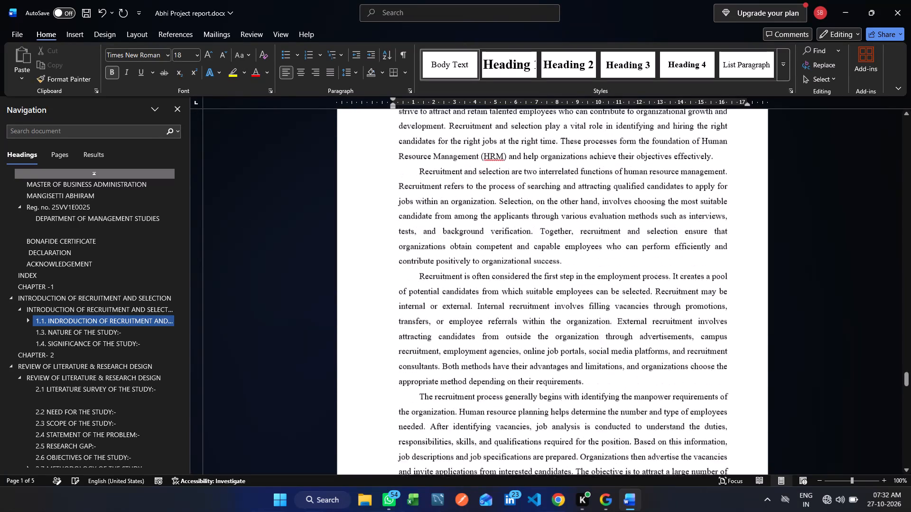
scroll(497, 320, "down", 11)
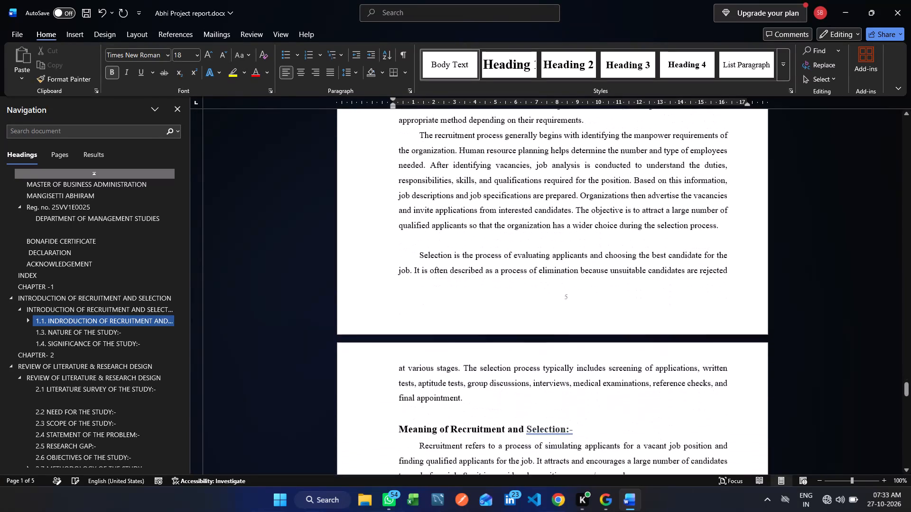
scroll(497, 320, "down", 6)
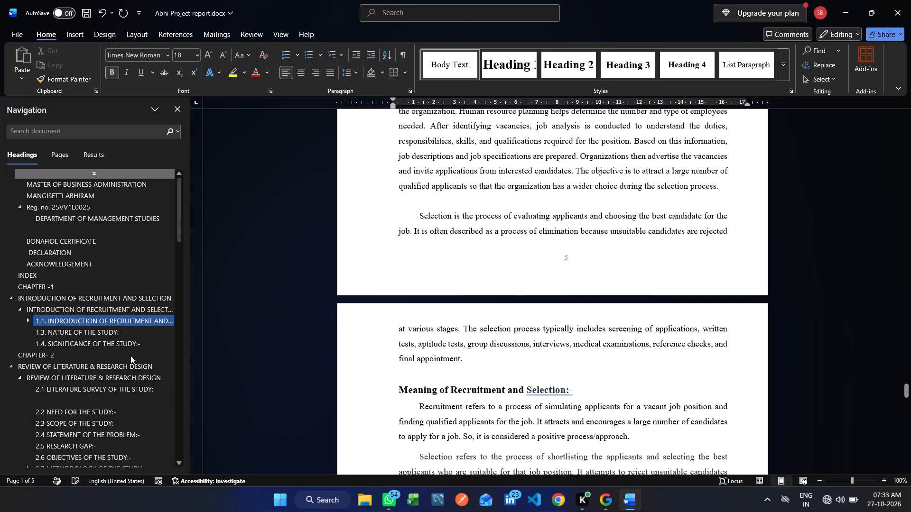
Add two blank lines above the paragraph beginning "Selection is the process of evaluating applicants" to push it onto the next page.
left_click(418, 199)
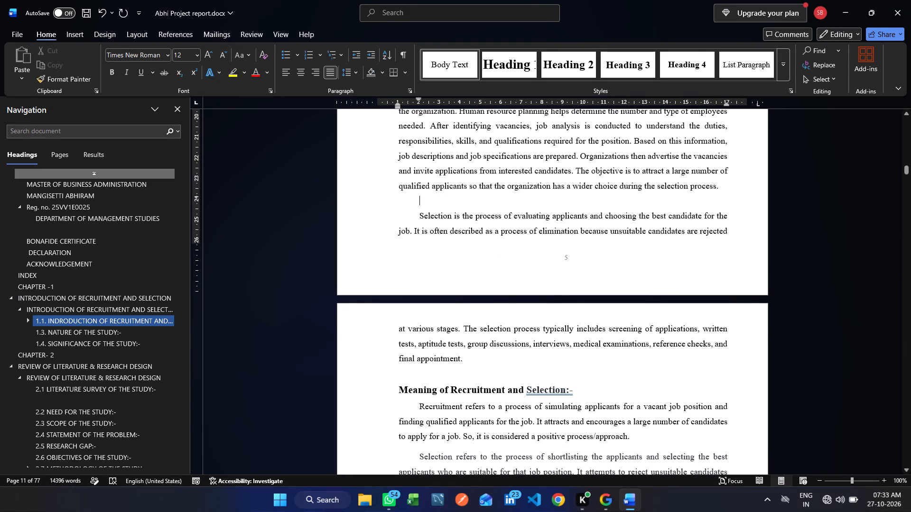
key("Return")
key("Return")
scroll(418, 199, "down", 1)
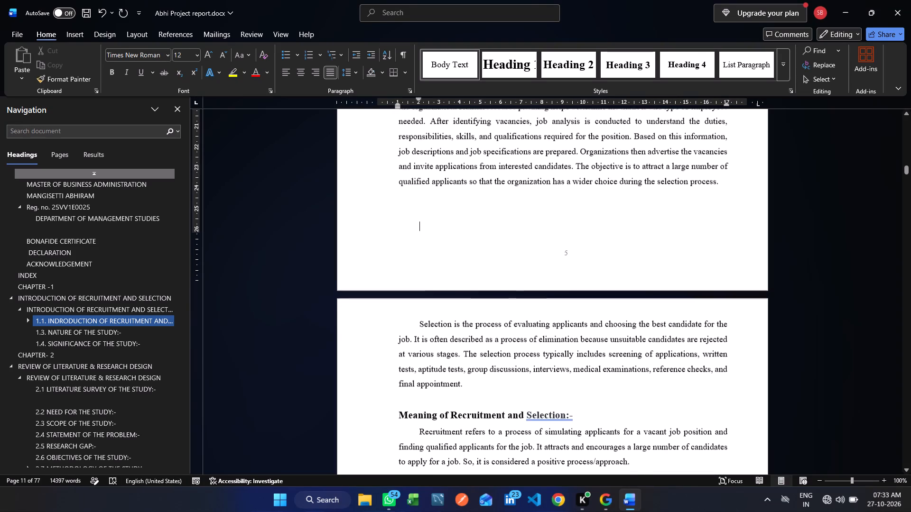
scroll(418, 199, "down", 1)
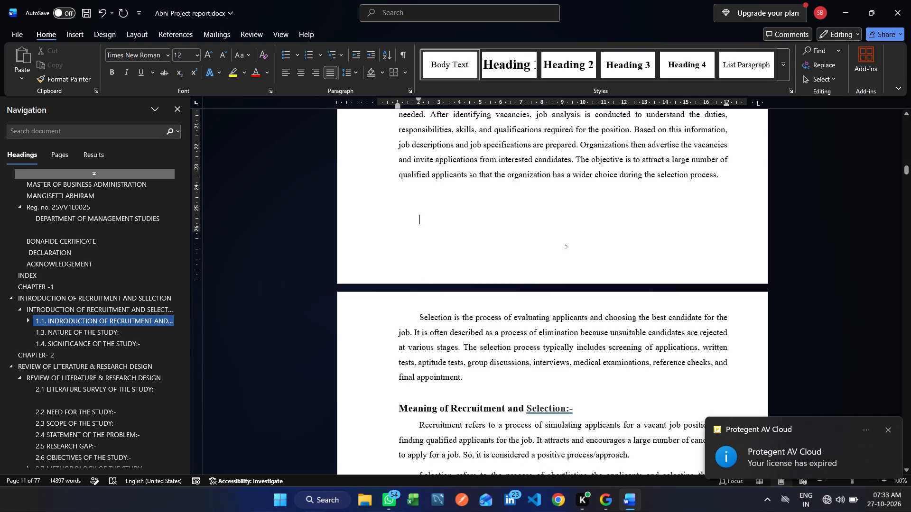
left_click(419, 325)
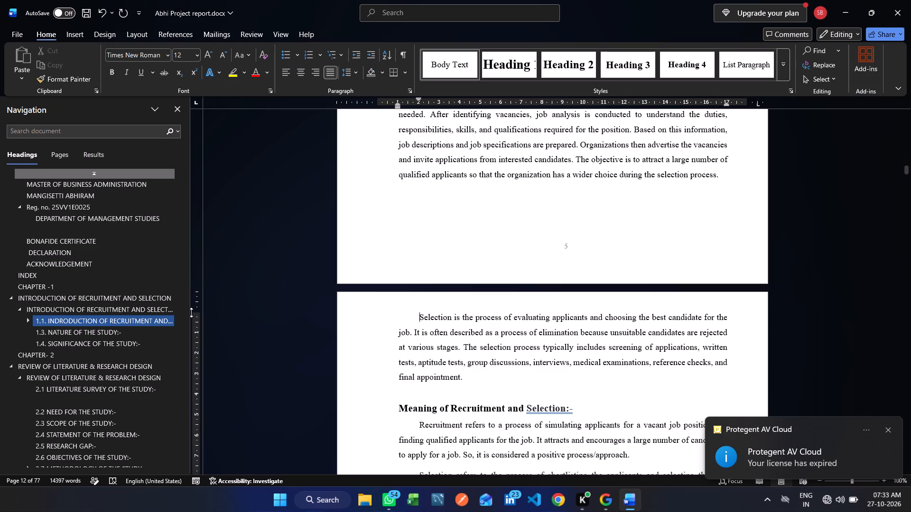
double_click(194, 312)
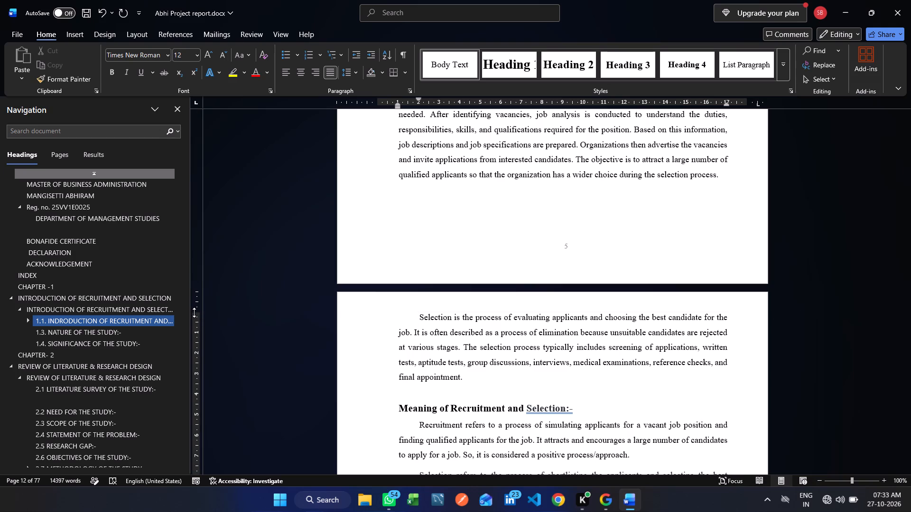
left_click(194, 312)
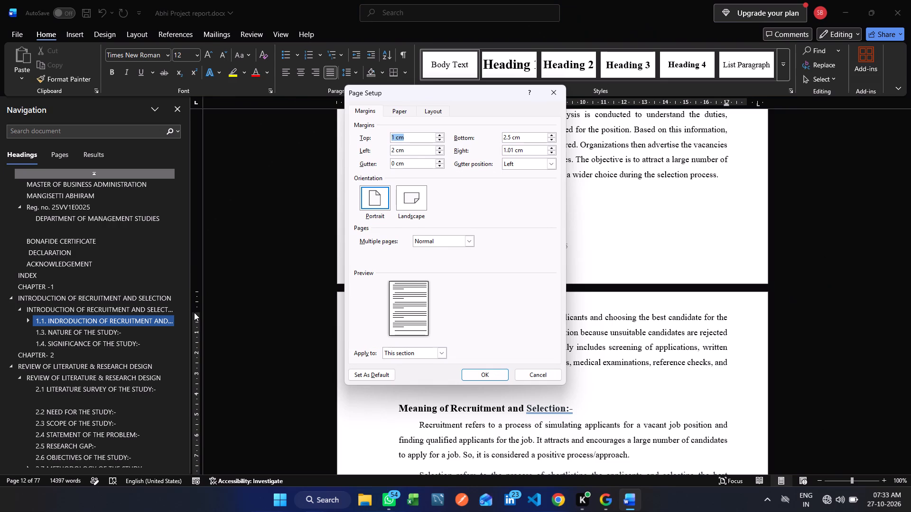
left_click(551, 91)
Remove the word "Key" and its following space from the heading "Key Components of Recruitment and Selection", keeping the heading's indent.
scroll(451, 383, "down", 2)
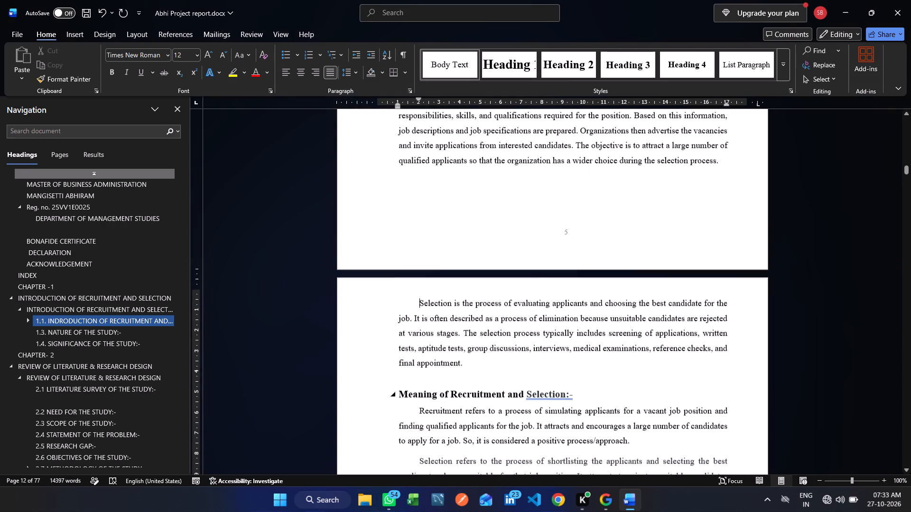
scroll(451, 383, "down", 7)
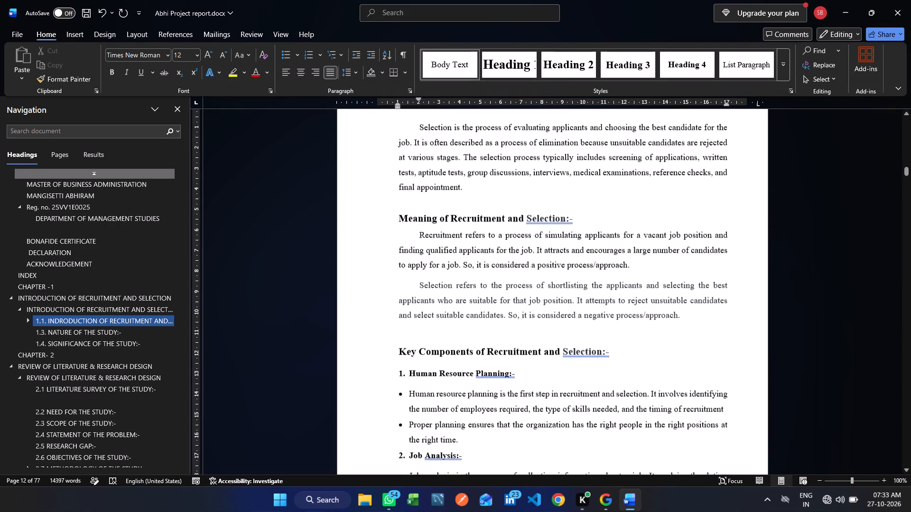
scroll(451, 383, "down", 1)
left_click(417, 340)
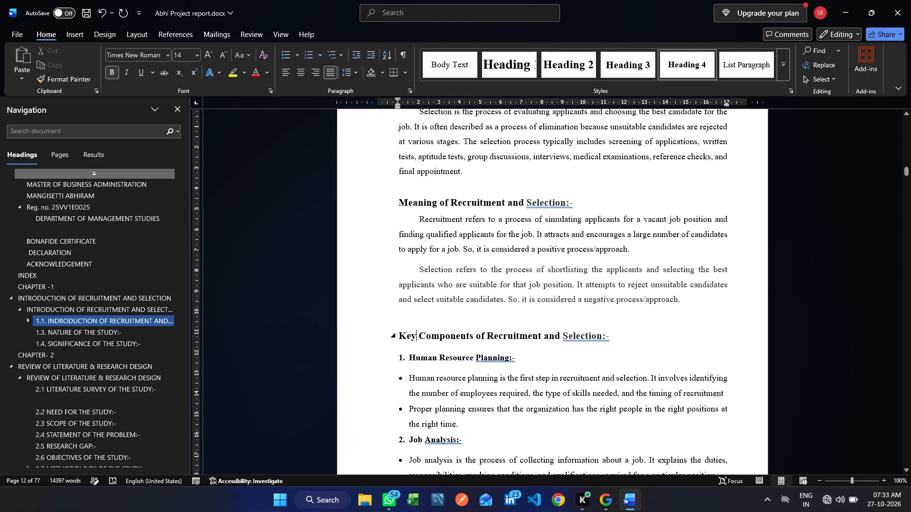
key("BackSpace")
key("BackSpace")
key("BackSpace")
key("BackSpace")
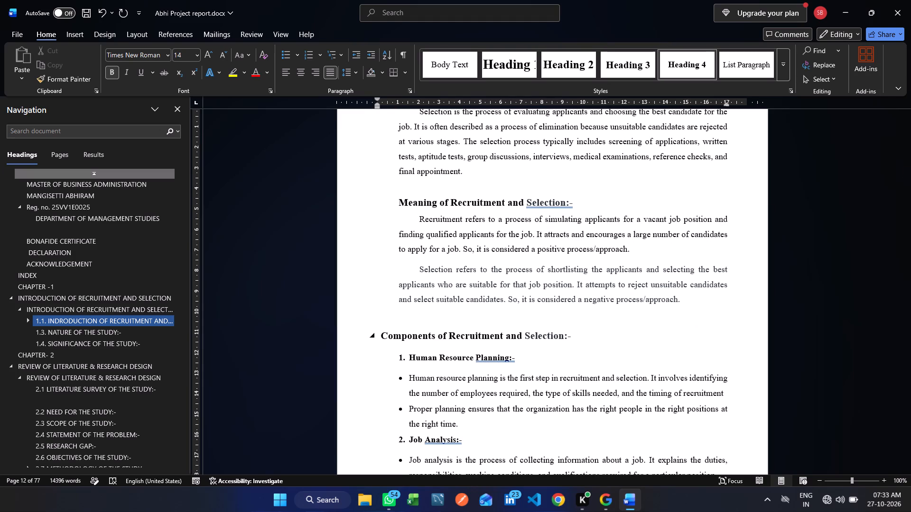
key("ctrl+z")
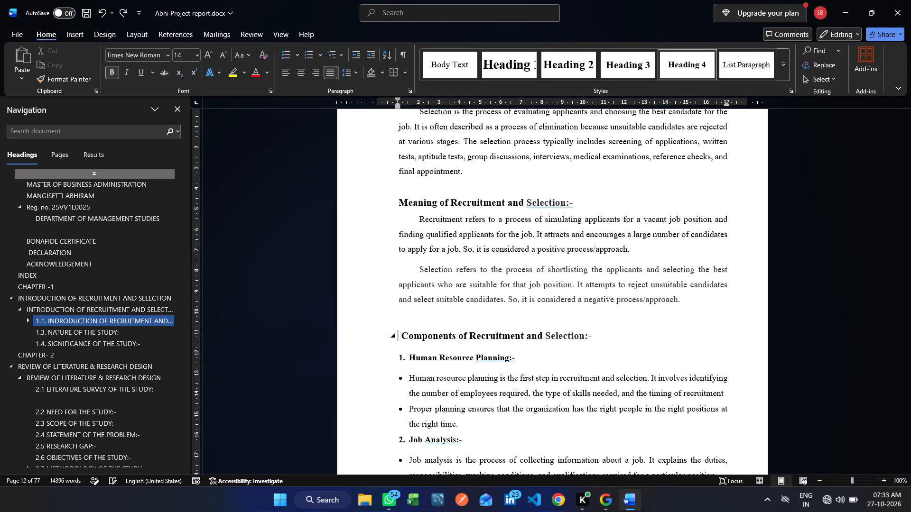
key("Right")
key("BackSpace")
Add one blank line above the "4. Selection" heading to move it onto the next page with its bullet points.
scroll(417, 340, "down", 2)
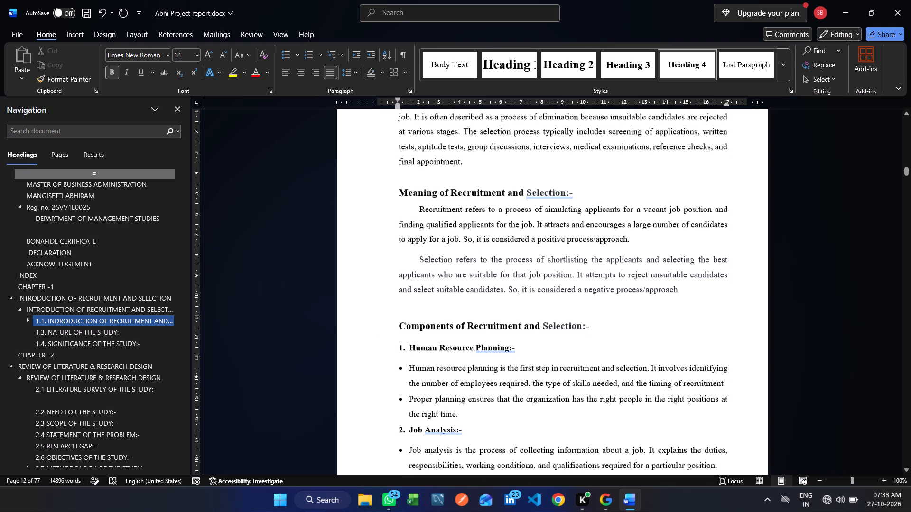
scroll(417, 340, "down", 7)
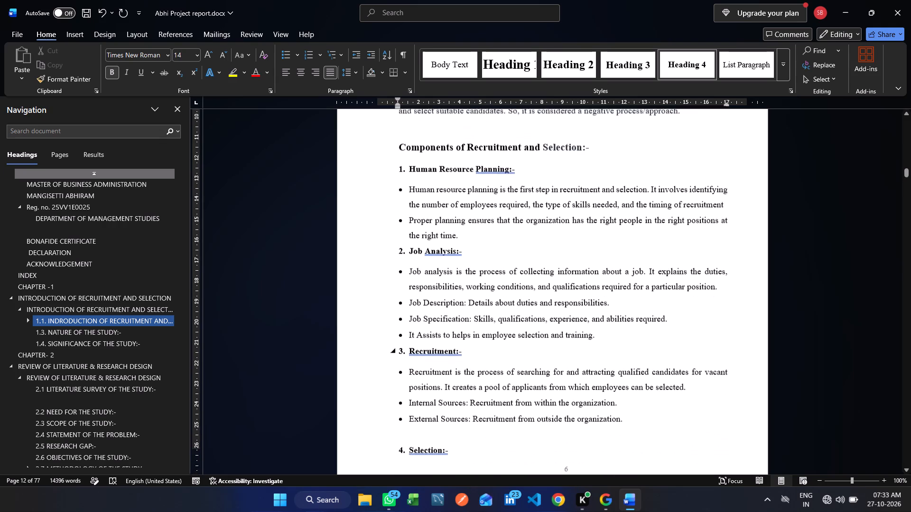
scroll(417, 340, "down", 4)
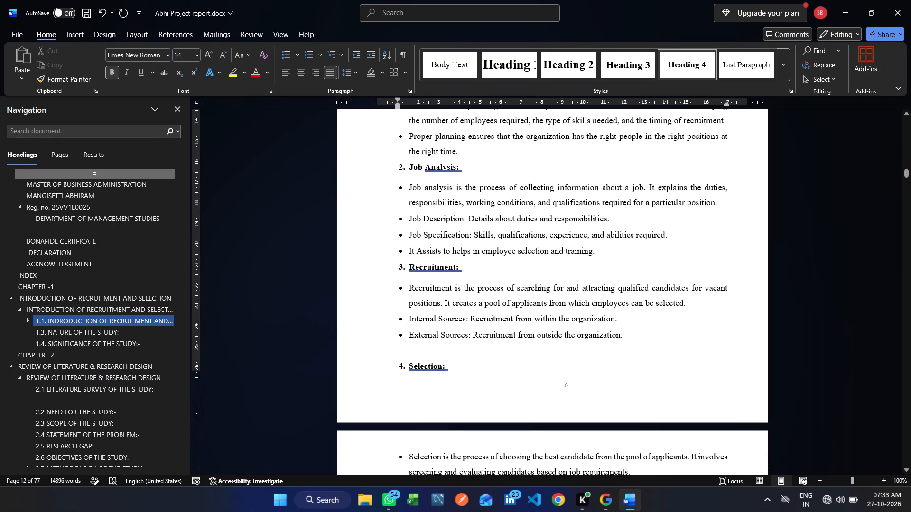
left_click(416, 344)
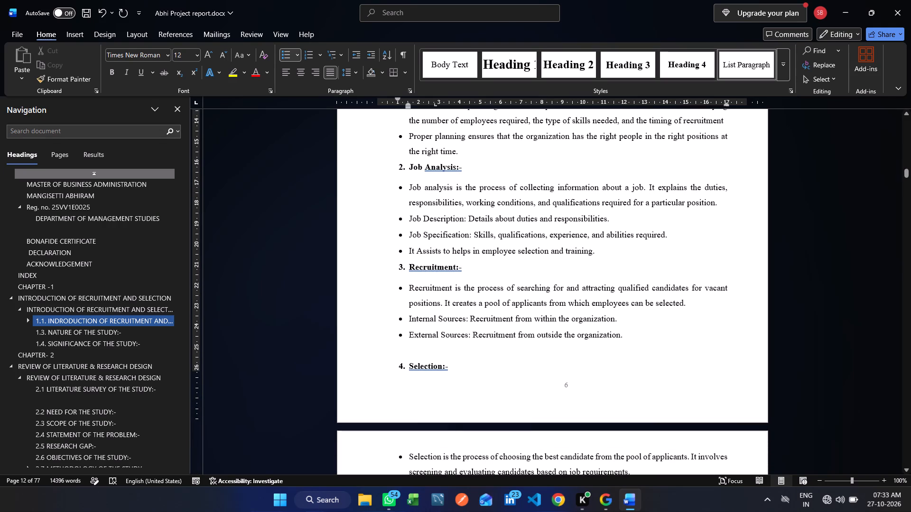
key("Down")
key("Return")
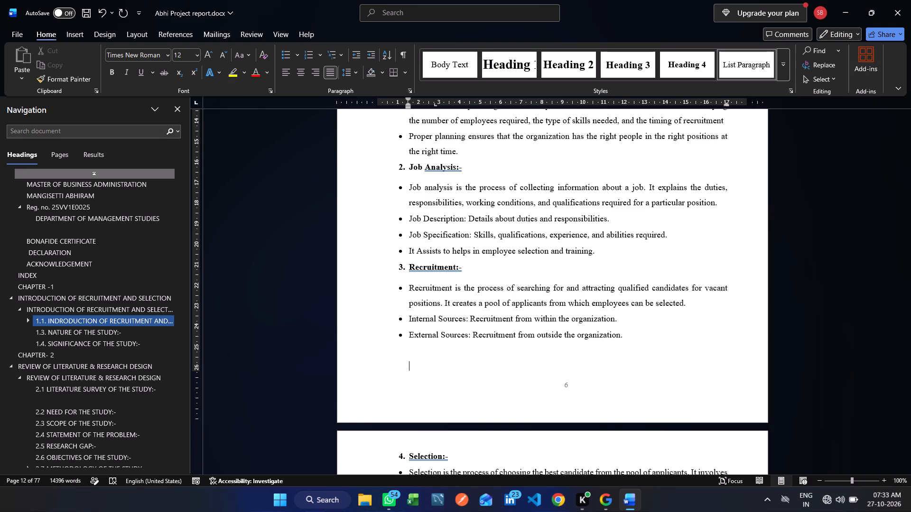
Check the page breaks and layout from the end of page 5 through the recruitment components to the section 1.2 heading.
scroll(402, 370, "up", 14)
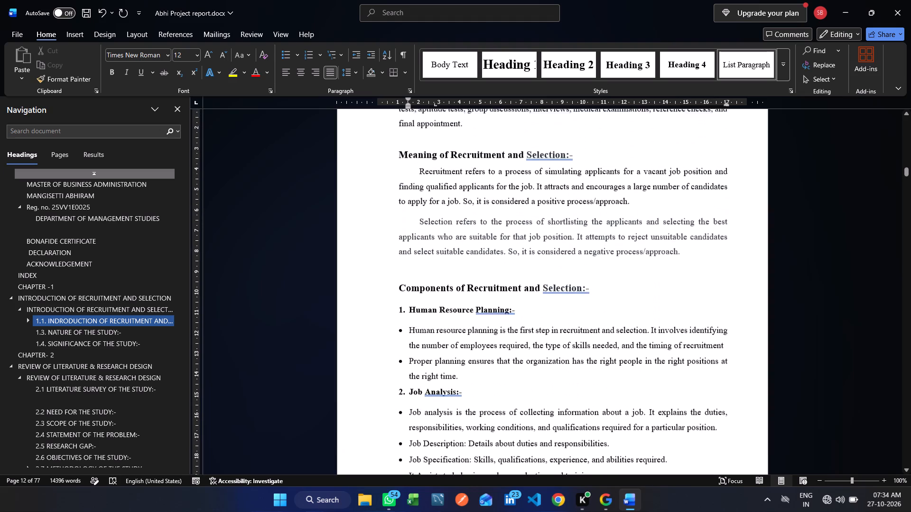
scroll(402, 370, "up", 15)
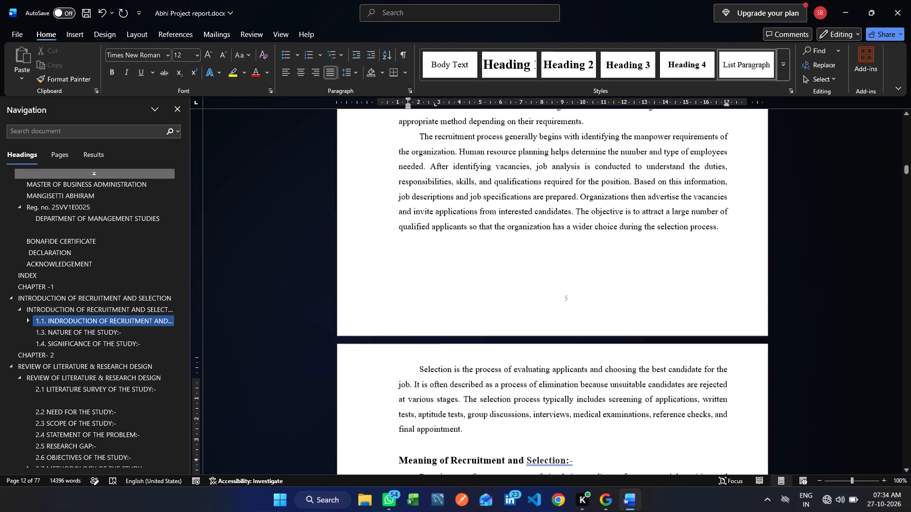
scroll(402, 370, "up", 2)
scroll(402, 370, "down", 12)
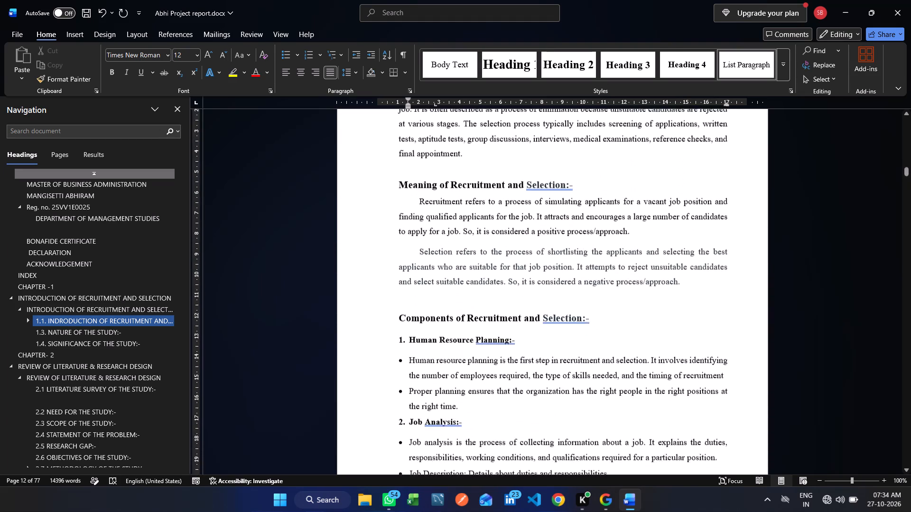
scroll(402, 370, "down", 15)
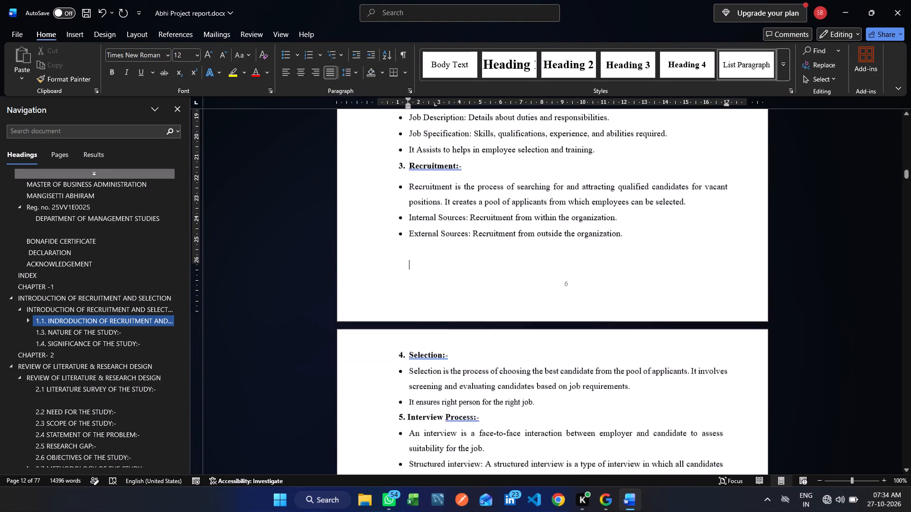
scroll(402, 370, "down", 12)
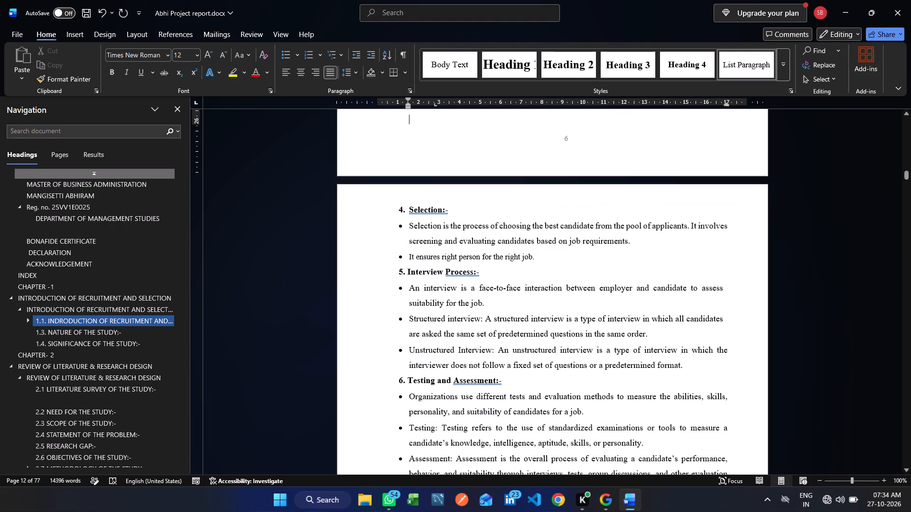
scroll(402, 370, "down", 8)
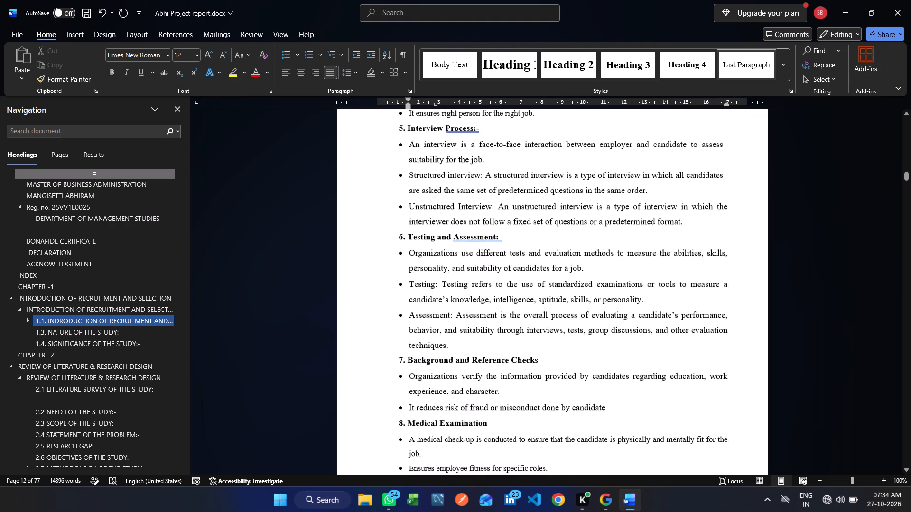
scroll(402, 370, "down", 9)
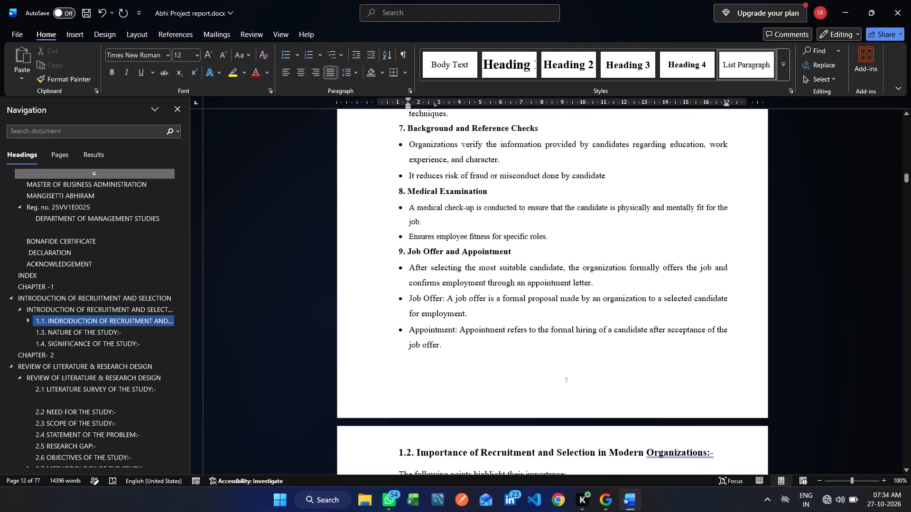
Add one blank line above the "1.4. SIGNIFICANCE OF THE STUDY" heading to move it onto the next page with its text.
scroll(402, 370, "down", 9)
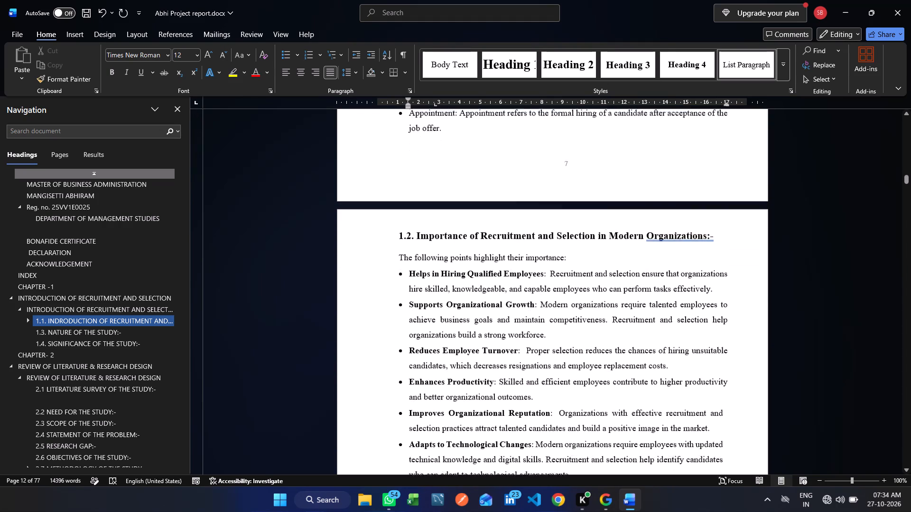
scroll(402, 370, "down", 8)
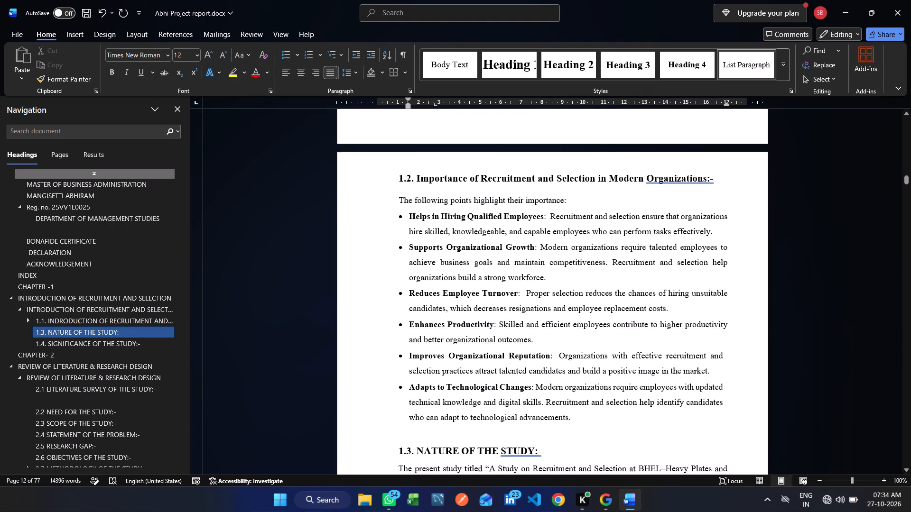
scroll(402, 370, "down", 3)
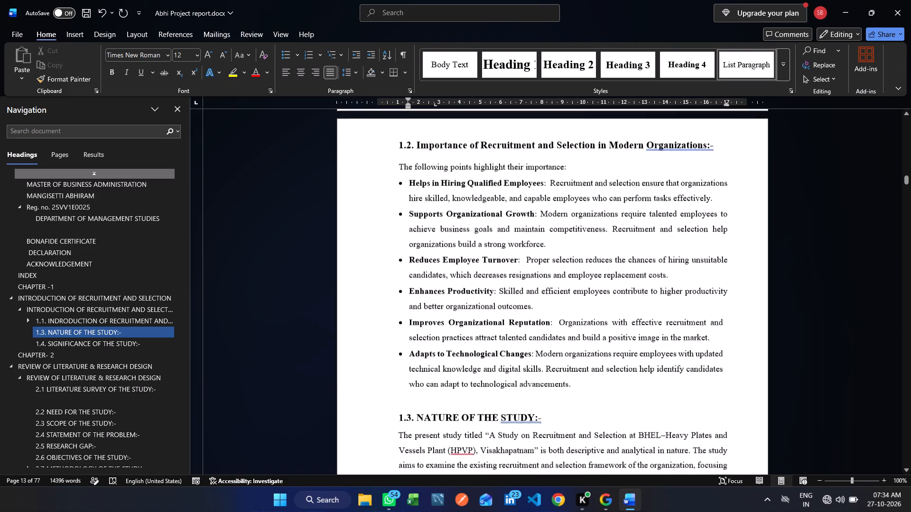
scroll(402, 370, "down", 6)
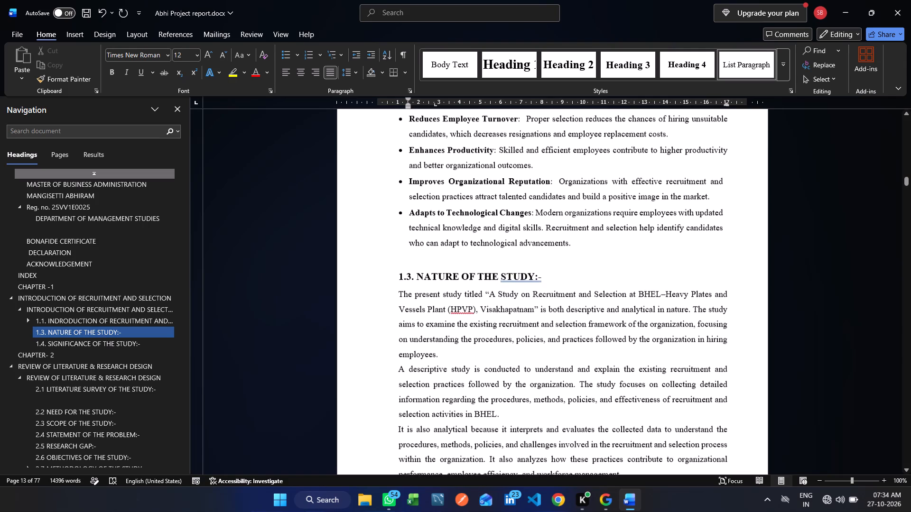
scroll(402, 370, "down", 5)
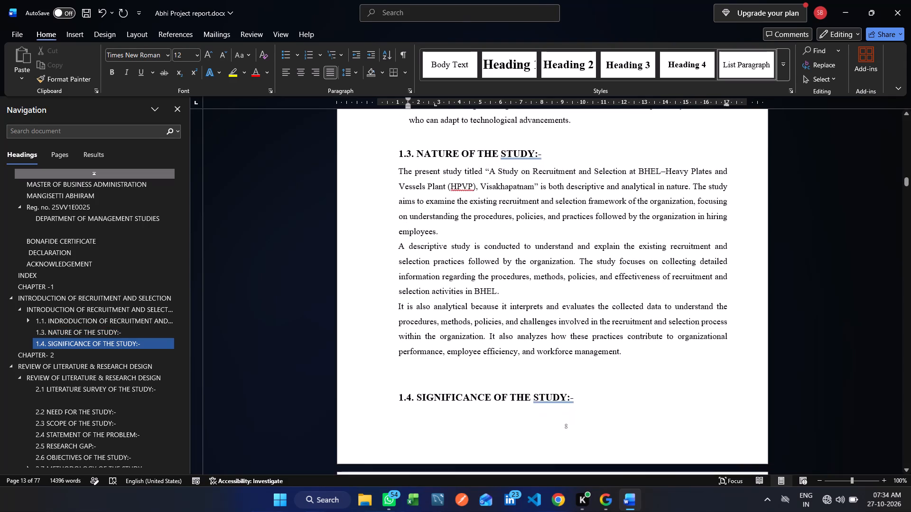
scroll(402, 370, "down", 2)
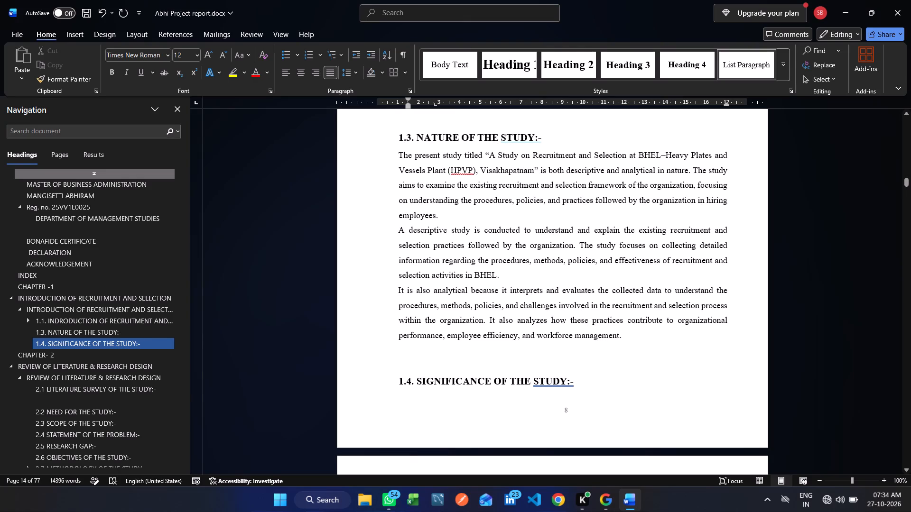
left_click(406, 359)
key("Return")
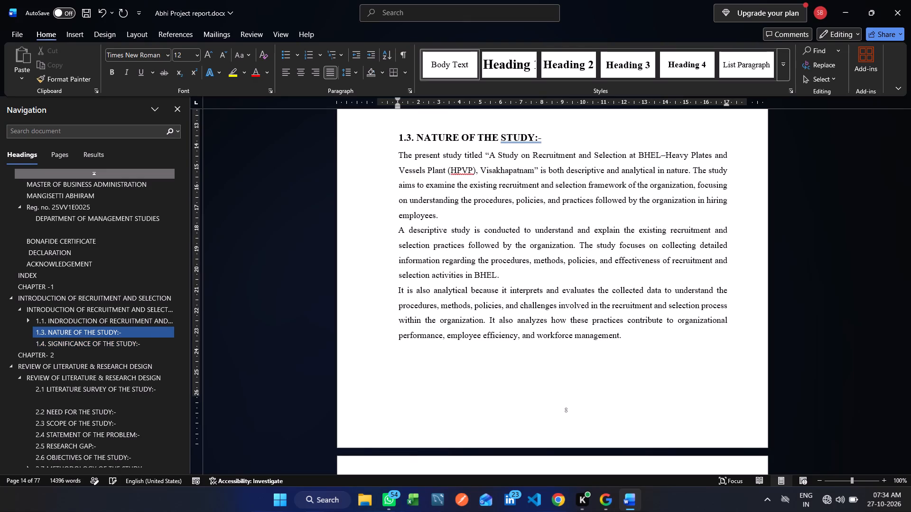
Review the page breaks and spacing from the 1.4 heading back through sections 1.3 and 1.2 to the Job Analysis and Recruitment components.
scroll(406, 359, "right", 1)
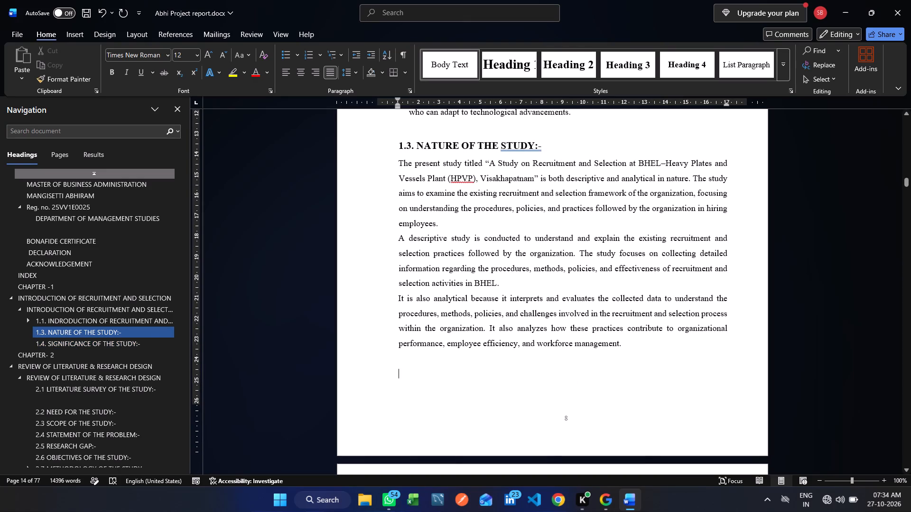
scroll(441, 336, "down", 5)
scroll(441, 336, "up", 4)
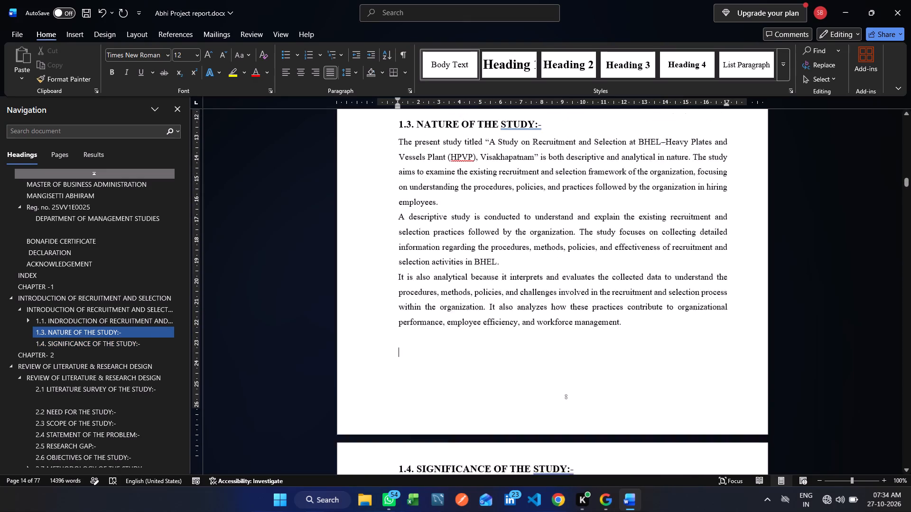
scroll(441, 336, "up", 17)
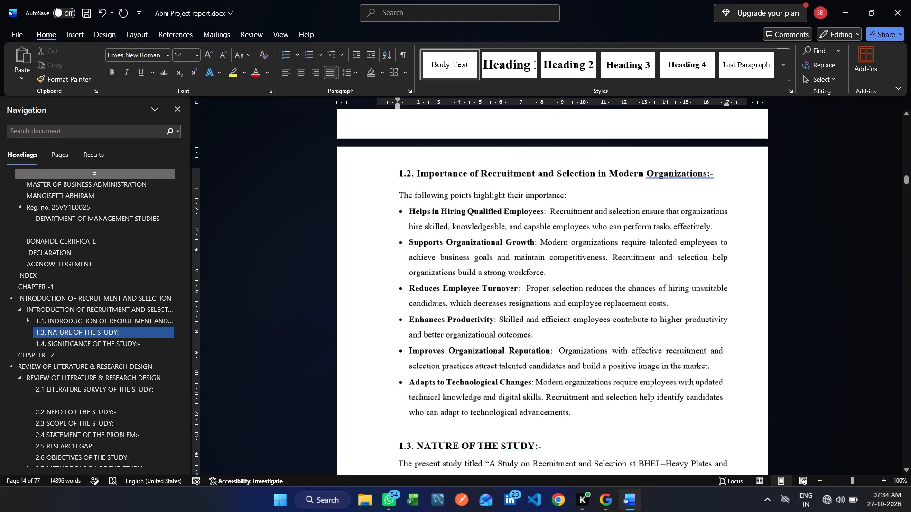
scroll(441, 336, "up", 10)
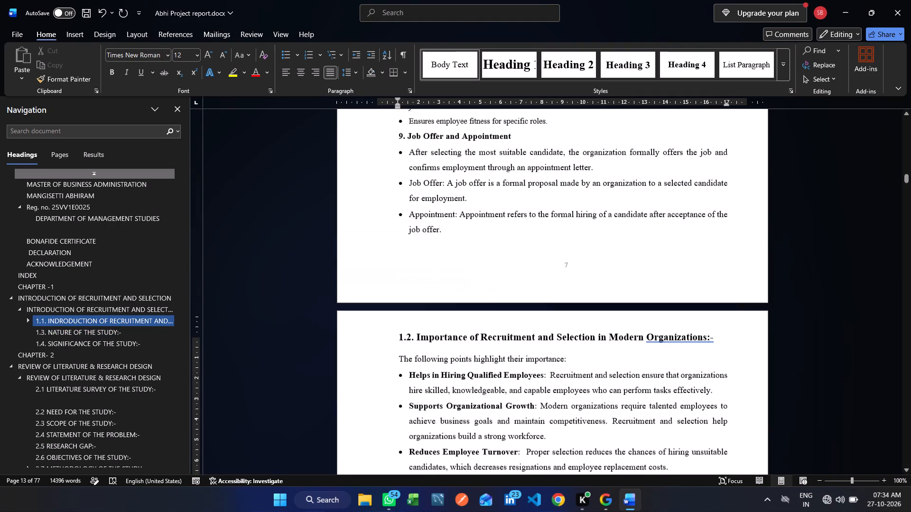
scroll(441, 336, "up", 19)
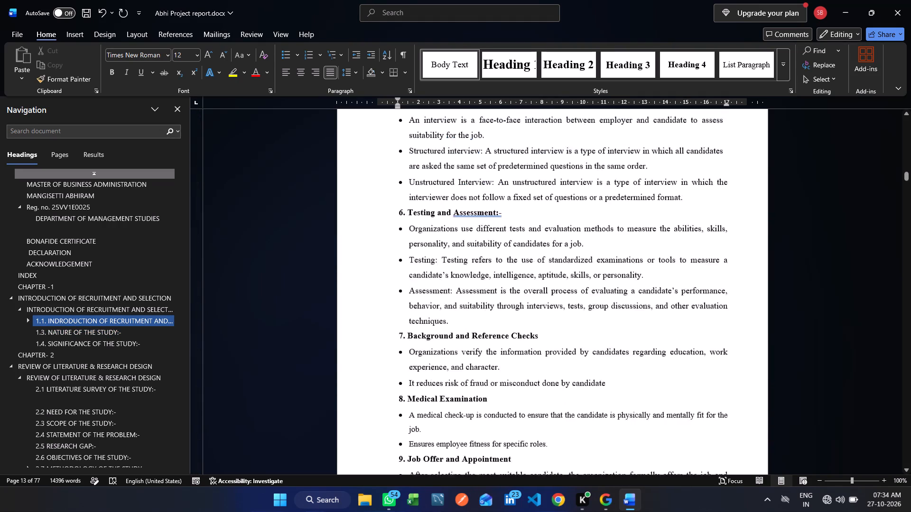
scroll(441, 336, "up", 17)
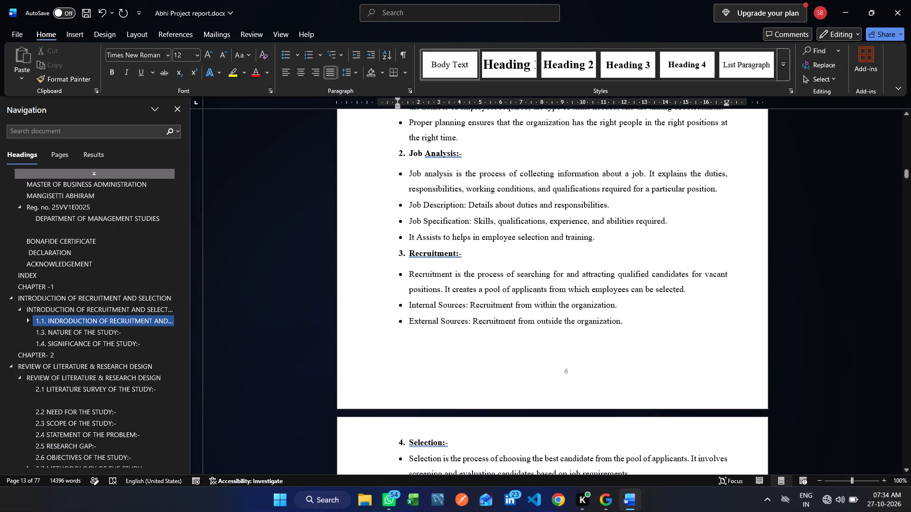
scroll(441, 336, "up", 8)
Check the layout from the Recruitment component forward past the end of section 1.4 and the following page, returning to section 1.3.
scroll(441, 336, "down", 9)
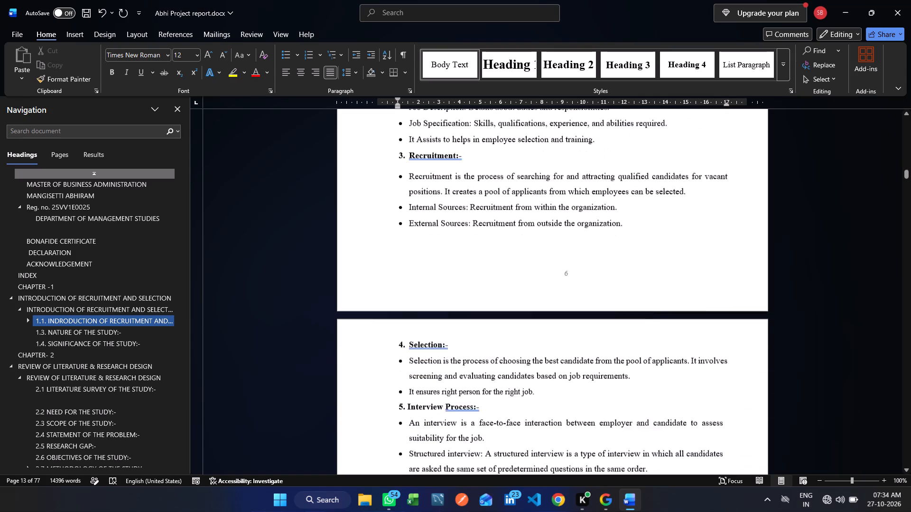
scroll(441, 336, "down", 20)
scroll(441, 336, "down", 5)
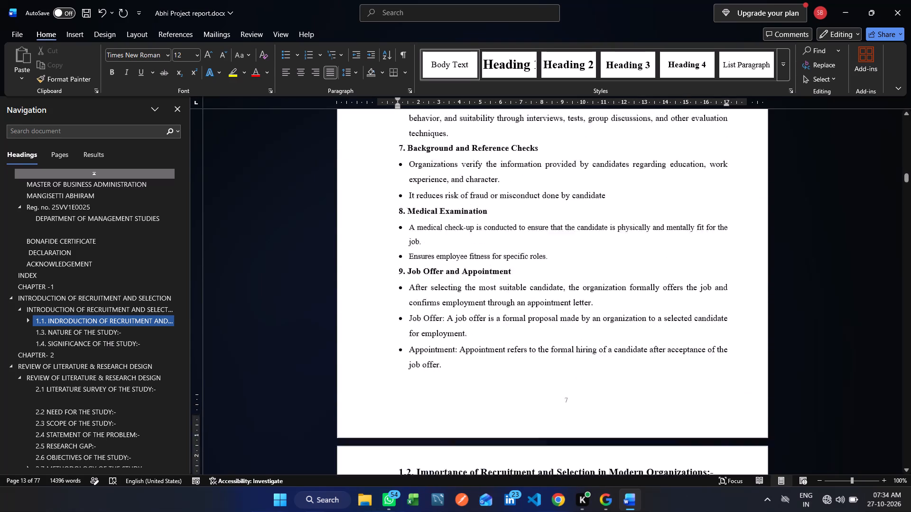
scroll(441, 336, "down", 20)
scroll(441, 336, "down", 5)
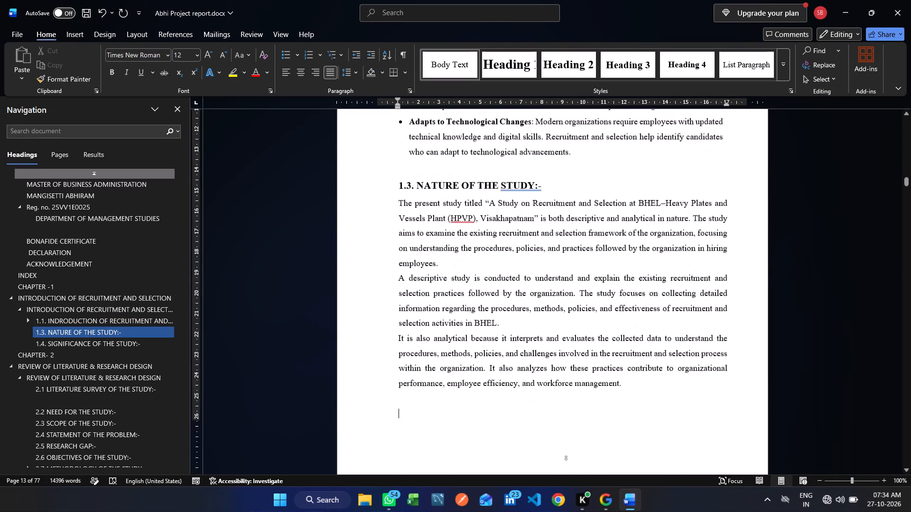
scroll(441, 336, "down", 20)
scroll(441, 336, "down", 5)
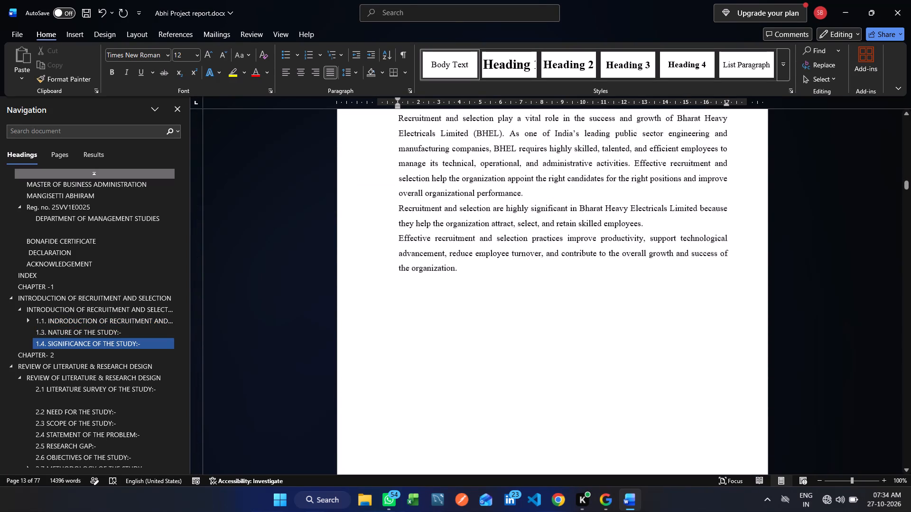
scroll(441, 336, "down", 20)
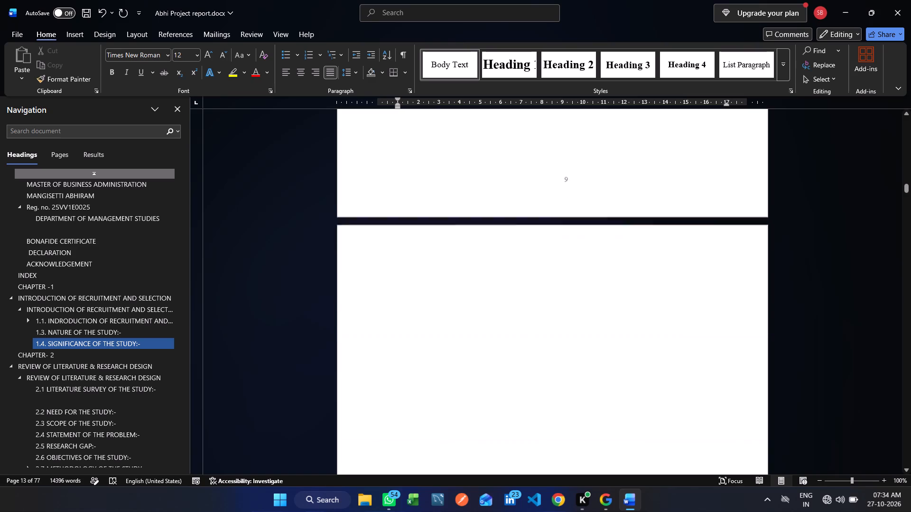
scroll(441, 336, "down", 6)
scroll(441, 336, "up", 20)
scroll(441, 336, "up", 5)
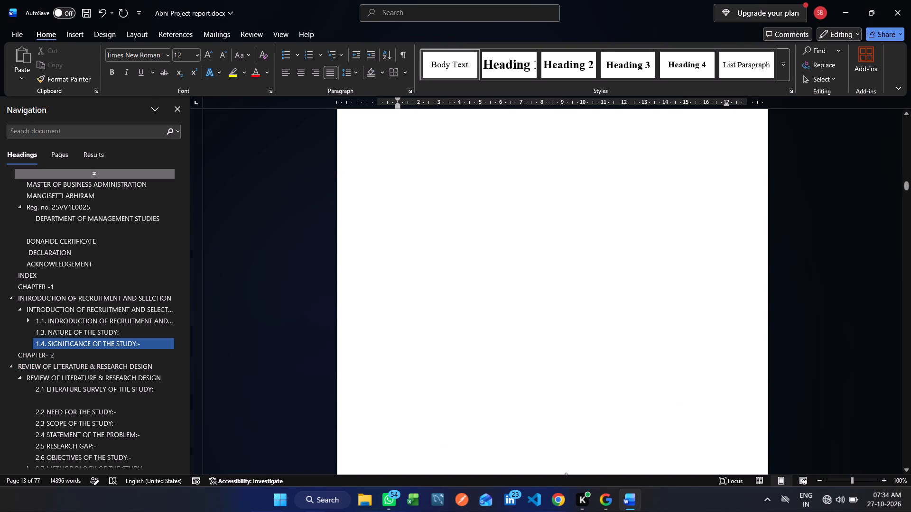
scroll(441, 336, "up", 19)
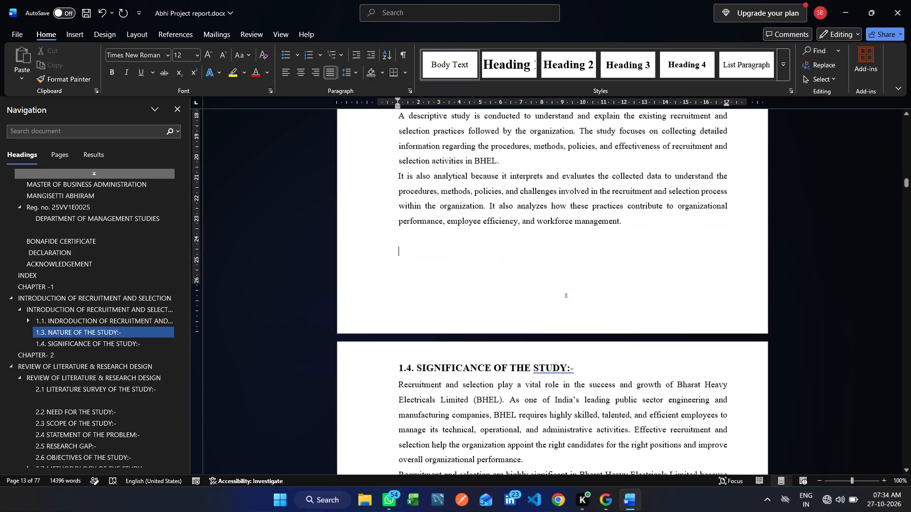
scroll(441, 336, "up", 3)
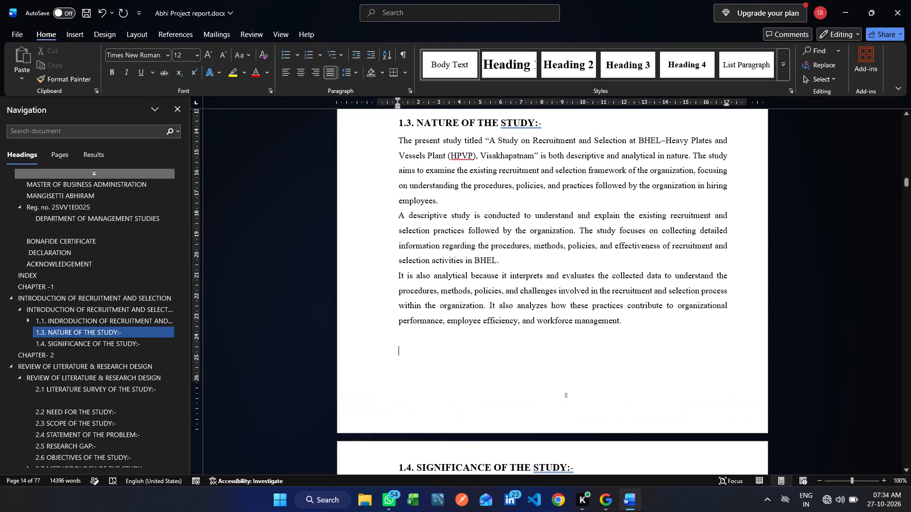
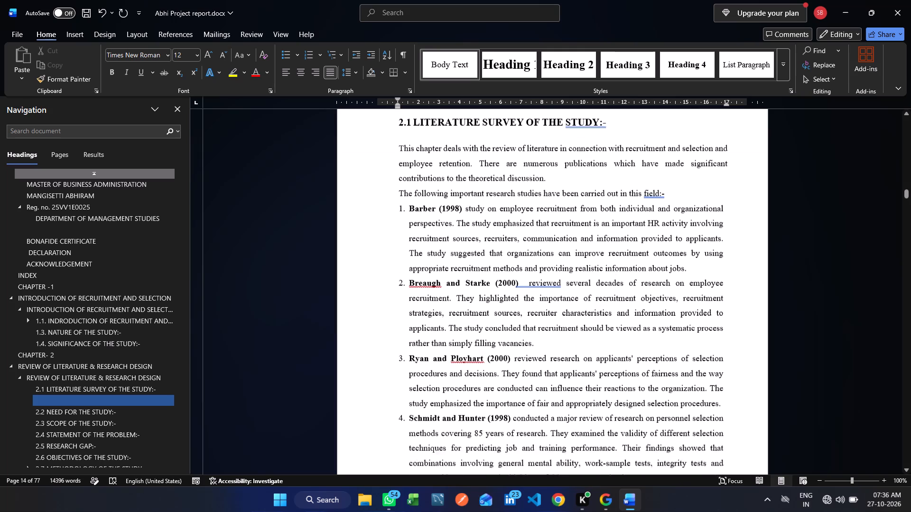
Review the layout of the numbered study entries in section 2.1, Literature Survey of the Study.
scroll(441, 336, "down", 3)
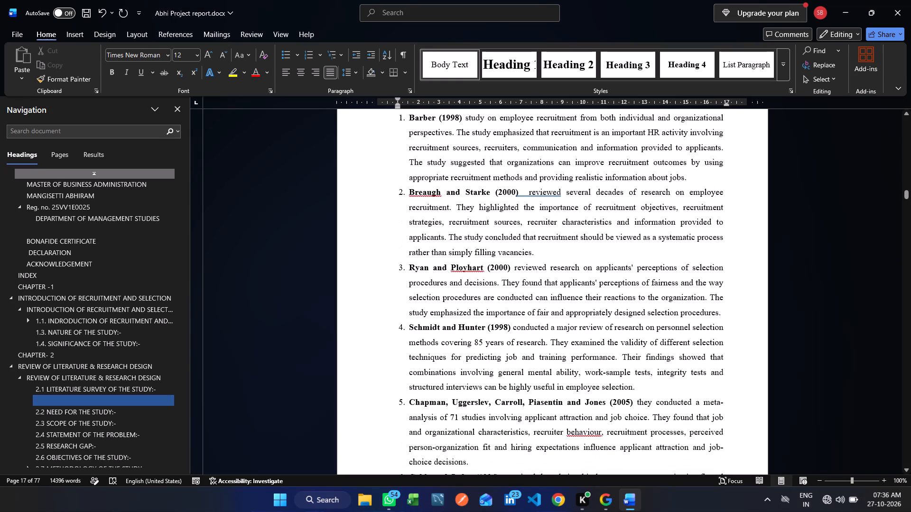
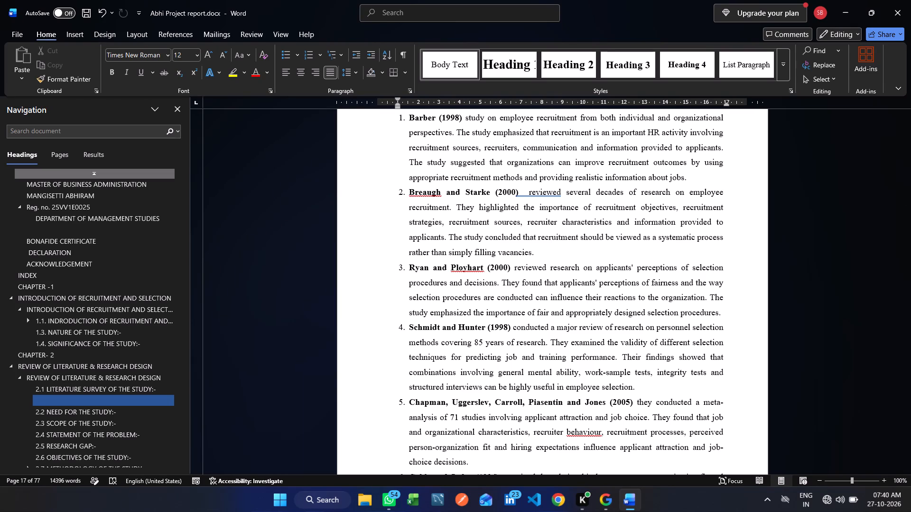
Copy the Schmidt and Hunter (1998) study entry and insert it directly after the Barber (1998) entry in section 2.1.
scroll(483, 347, "up", 3)
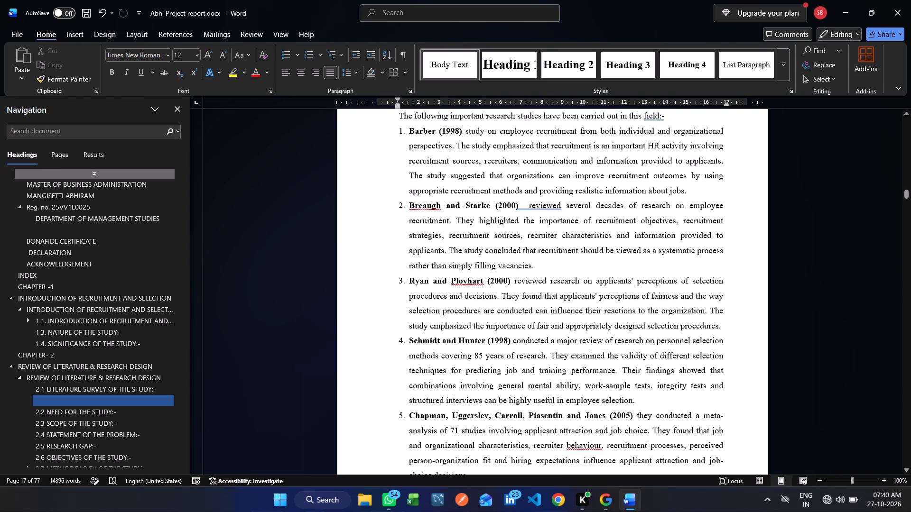
scroll(483, 347, "down", 1)
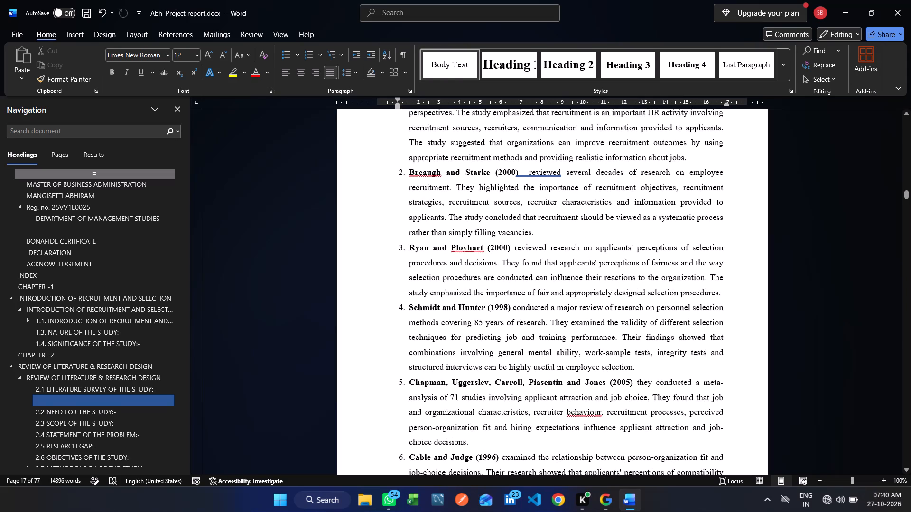
left_click_drag(635, 367, 381, 309)
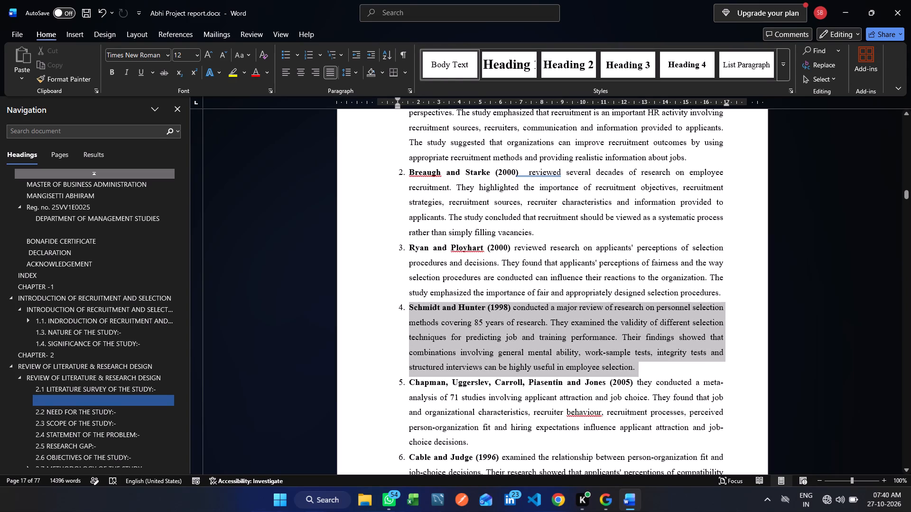
key("ctrl+c")
scroll(381, 309, "up", 2)
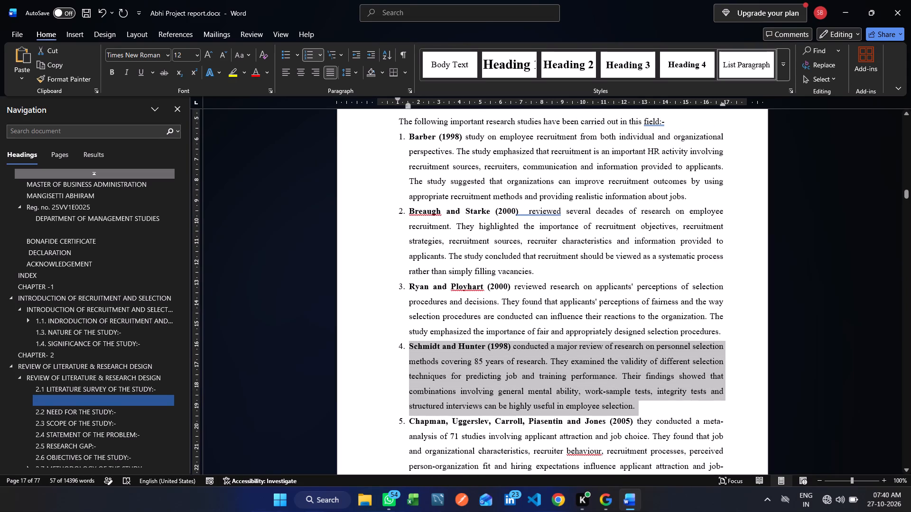
scroll(381, 309, "up", 1)
left_click(691, 203)
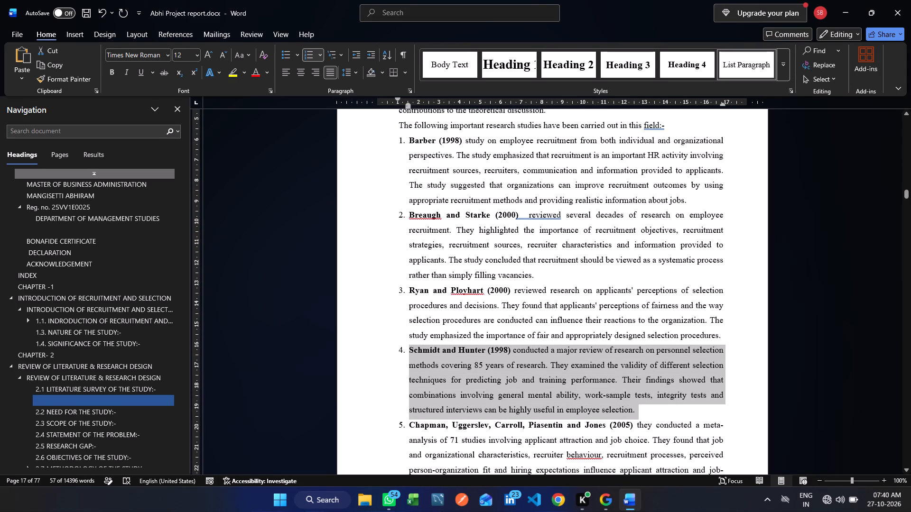
key("Return")
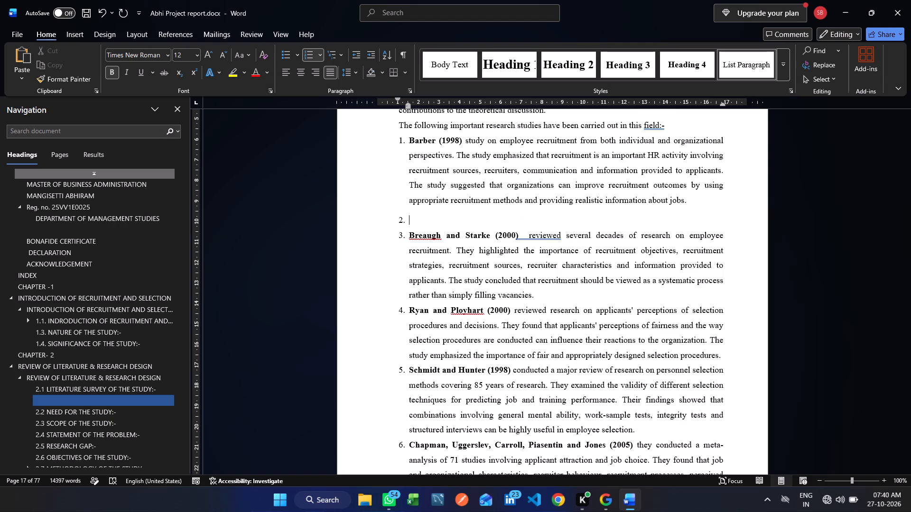
key("ctrl+v")
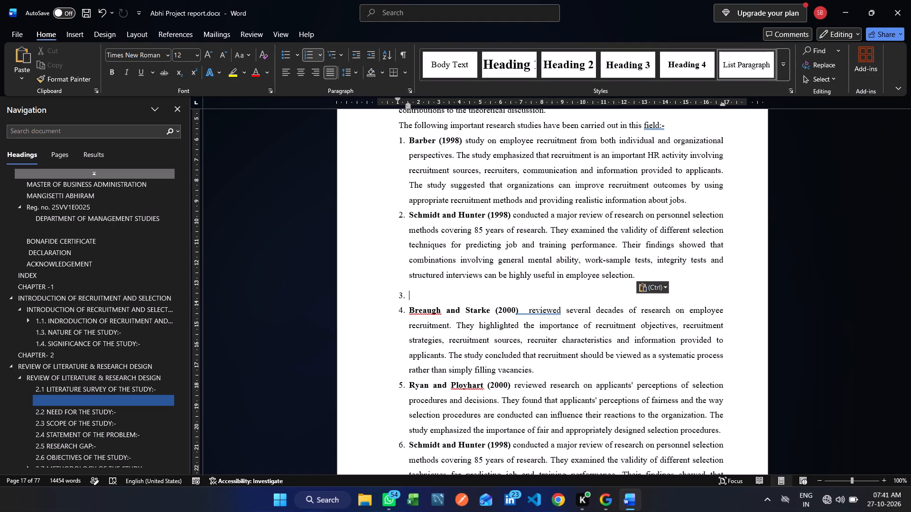
left_click(691, 203)
Copy the Cable and Judge (1996) and Kristof (1996) entries and insert them at the start of the list, before Barber (1998).
scroll(691, 203, "down", 1)
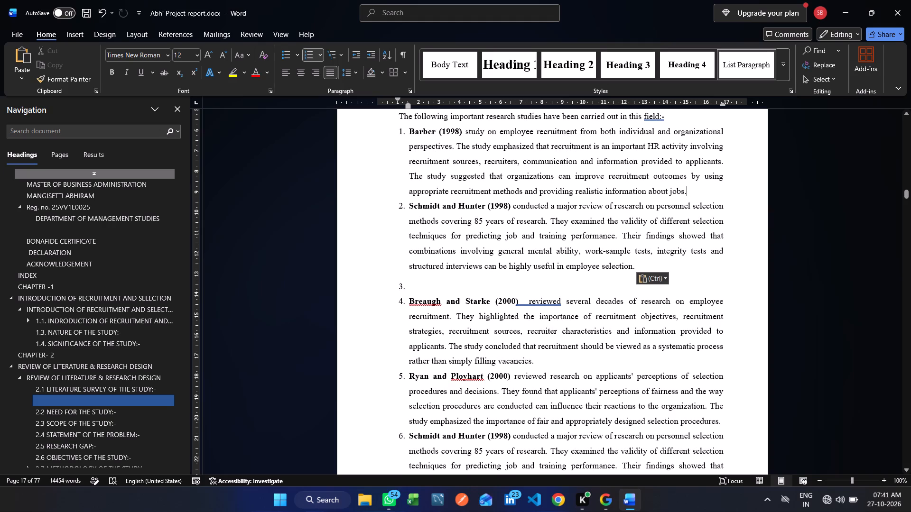
left_click(430, 290)
scroll(430, 290, "down", 4)
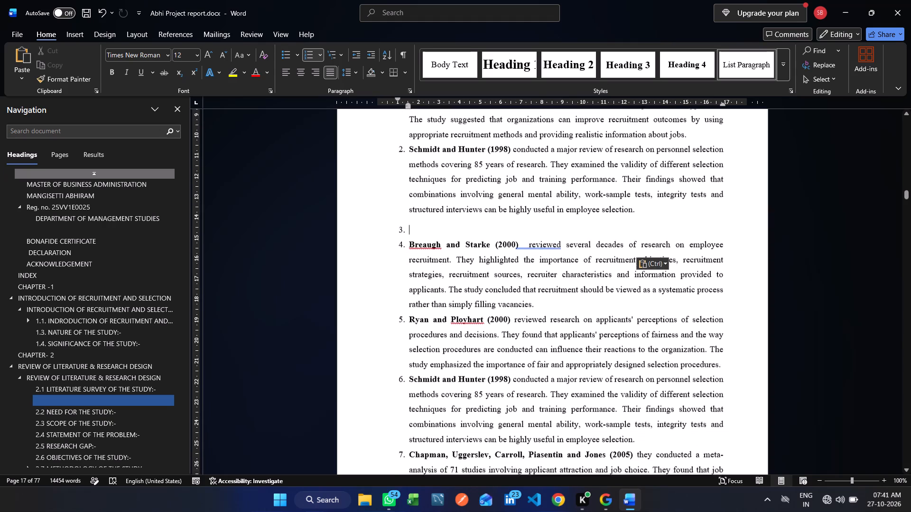
scroll(430, 290, "down", 6)
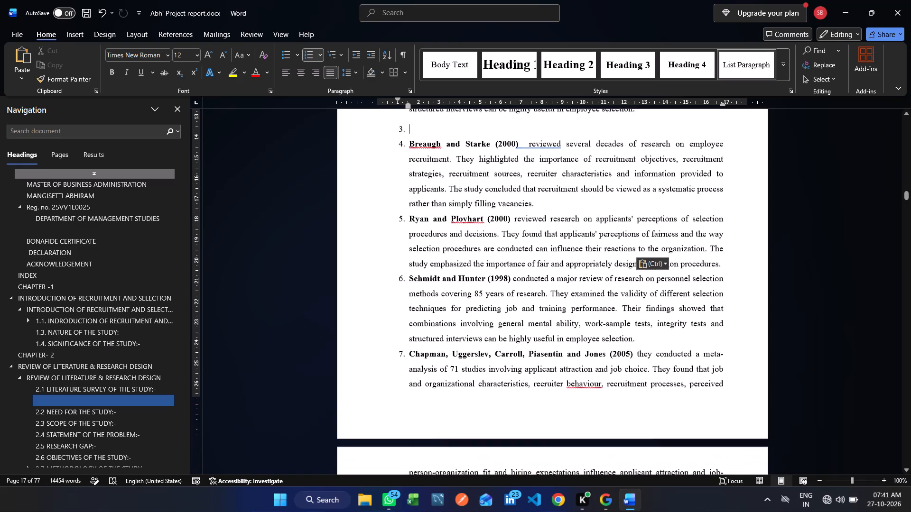
scroll(430, 290, "down", 5)
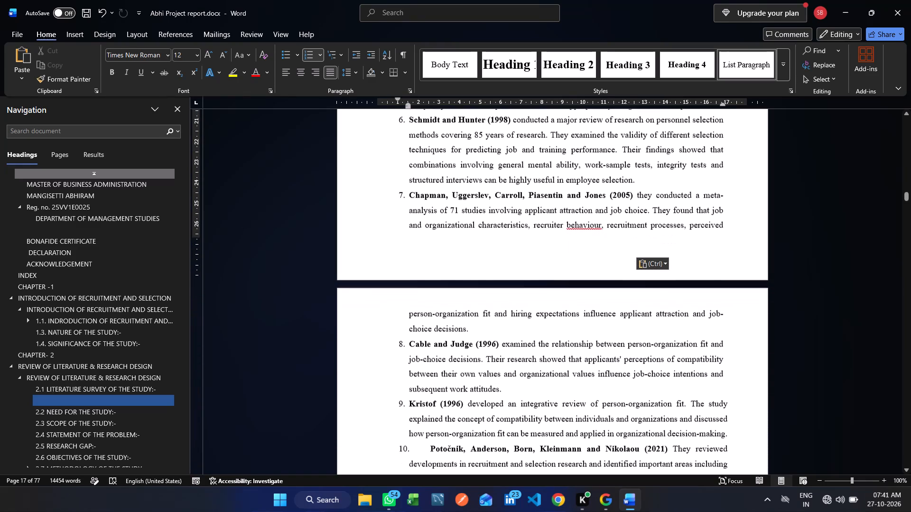
scroll(430, 290, "down", 5)
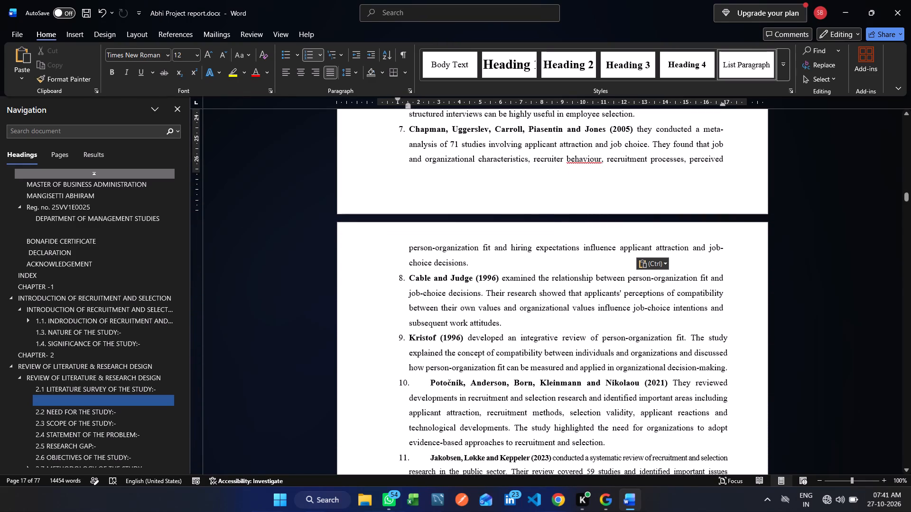
scroll(509, 325, "down", 5)
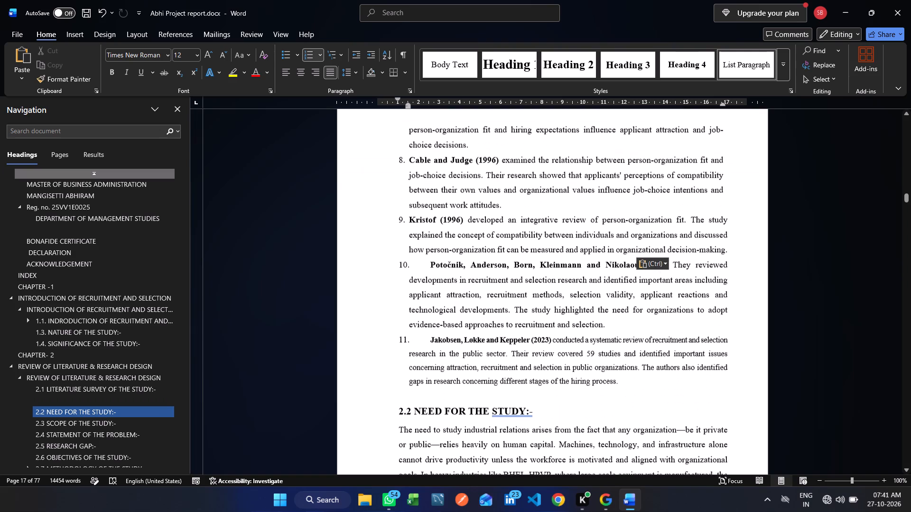
scroll(509, 325, "down", 2)
scroll(509, 325, "up", 5)
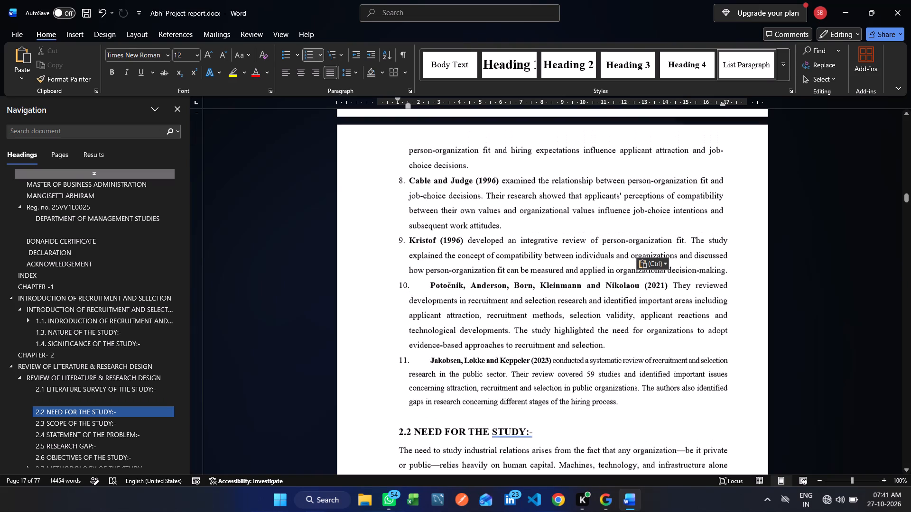
scroll(509, 325, "up", 1)
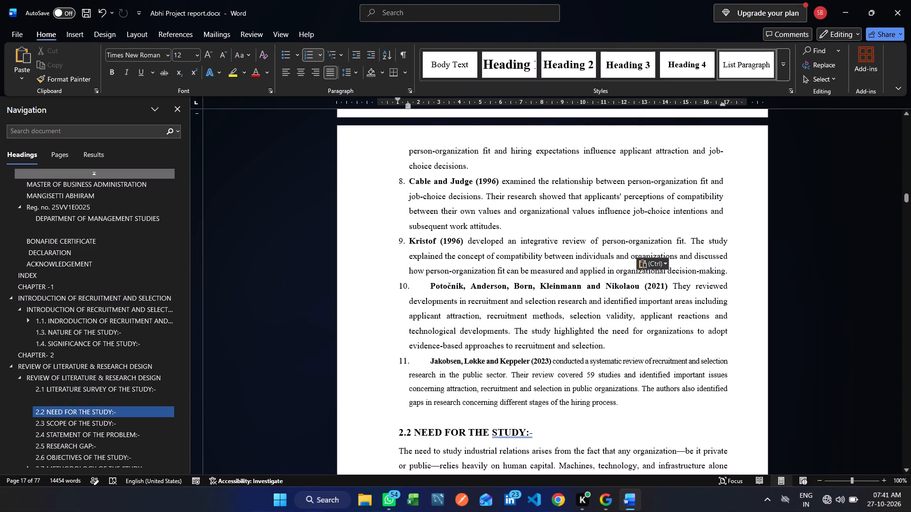
left_click_drag(730, 276, 404, 178)
key("ctrl+c")
scroll(404, 178, "up", 3)
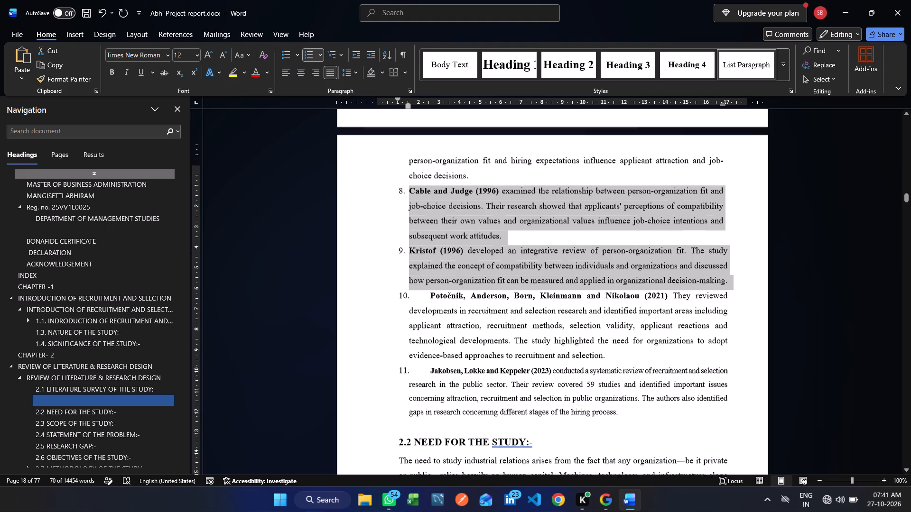
scroll(404, 178, "up", 15)
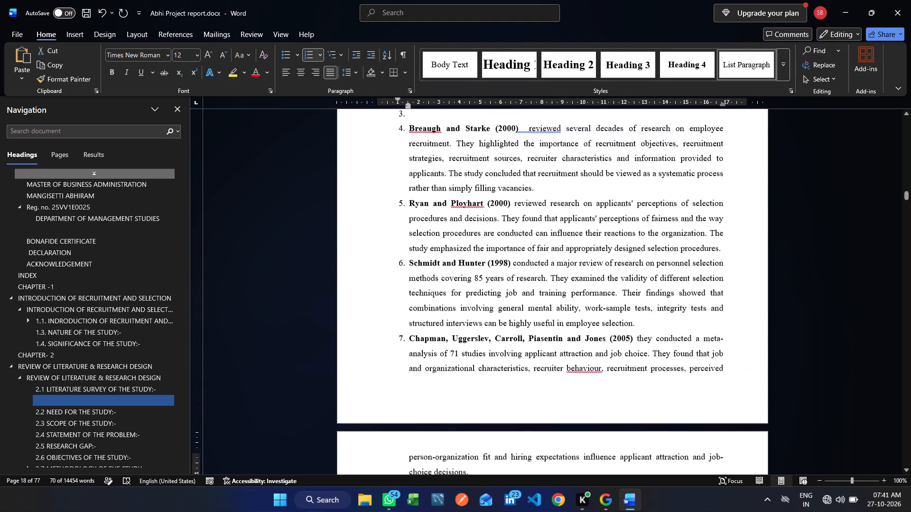
scroll(404, 178, "up", 11)
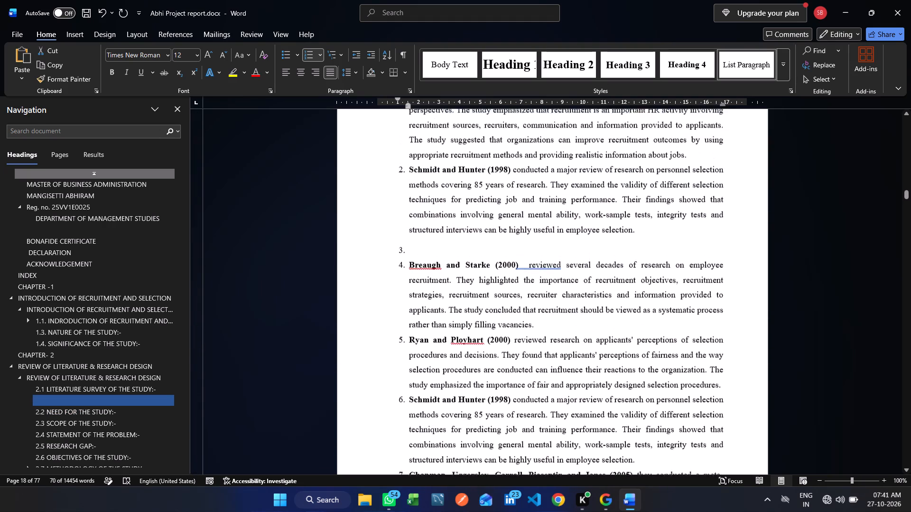
scroll(404, 178, "up", 6)
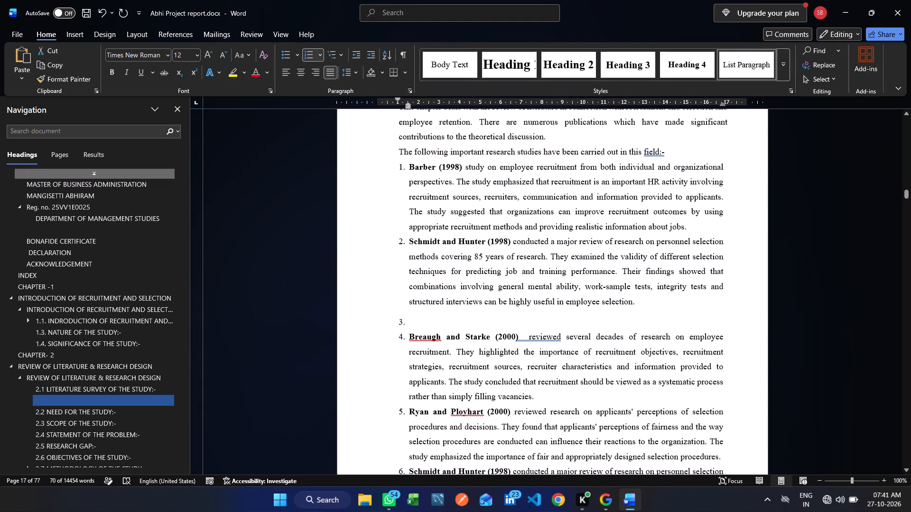
left_click(409, 163)
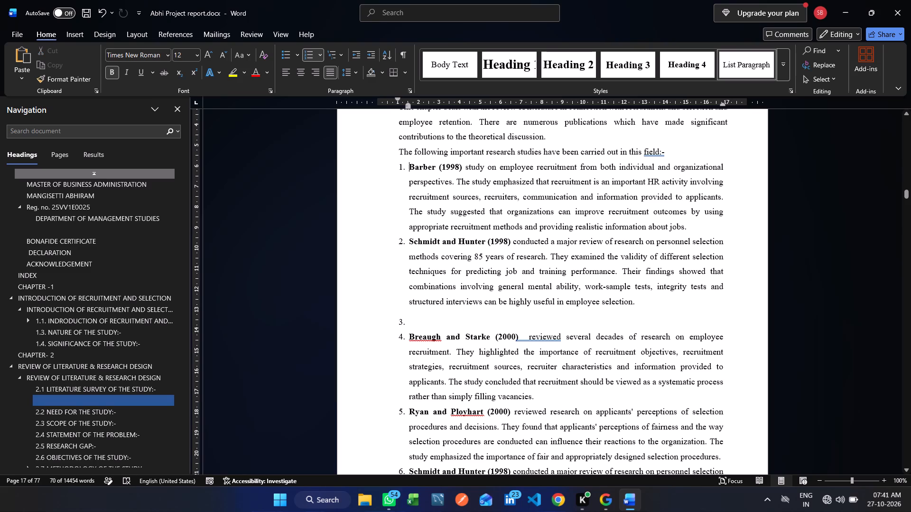
key("Return")
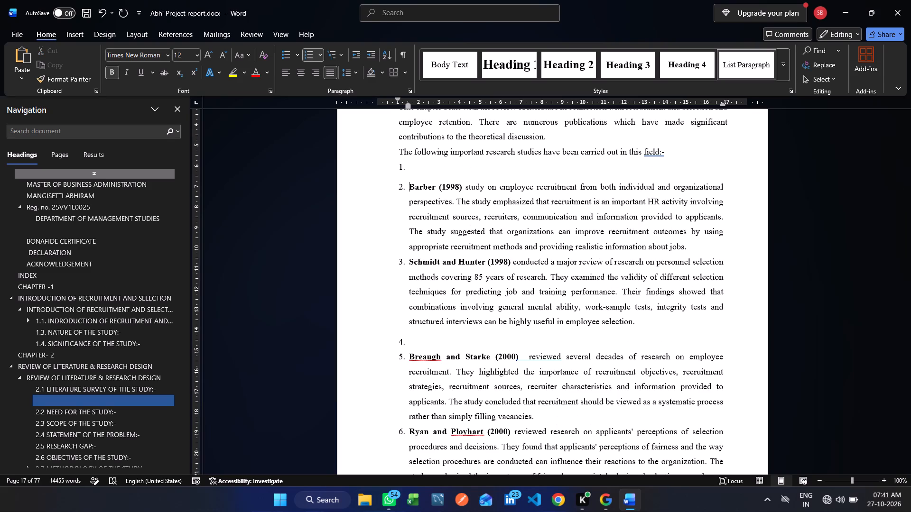
key("Up")
key("ctrl+v")
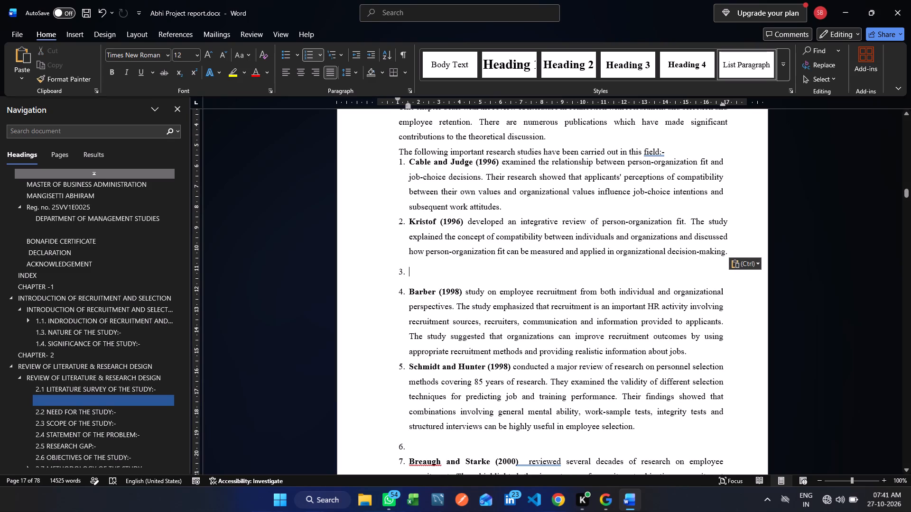
Add a blank line between the introductory sentence ending in "field:-" and the first numbered study.
left_click(669, 150)
key("Return")
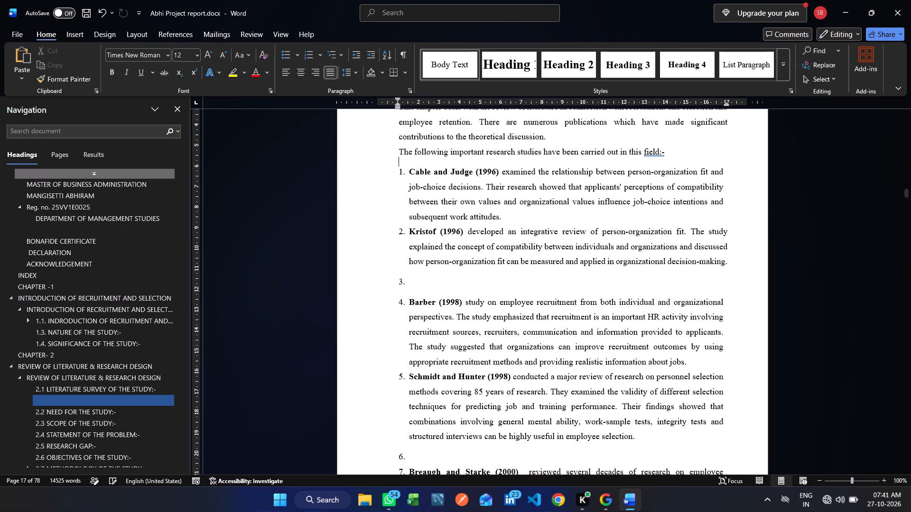
Remove the empty numbered item between the Kristof (1996) and Barber (1998) entries.
left_click(415, 285)
key("BackSpace")
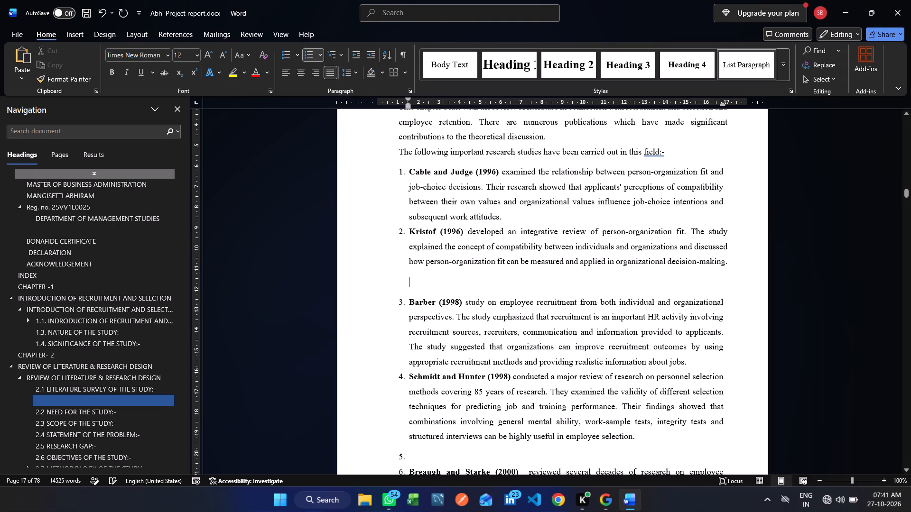
key("BackSpace")
key("BackSpace")
key("BackSpace")
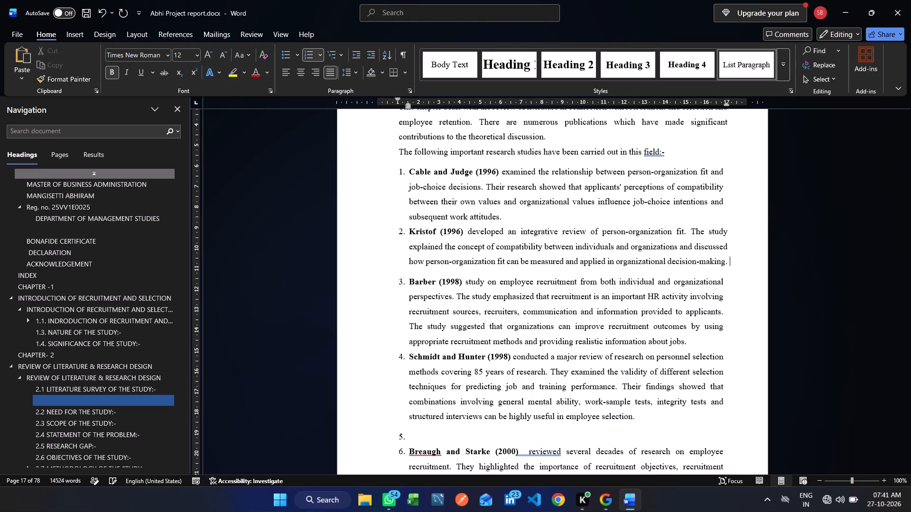
Remove the empty numbered item between the Schmidt and Hunter (1998) and Breaugh and Starke (2000) entries.
scroll(415, 285, "down", 2)
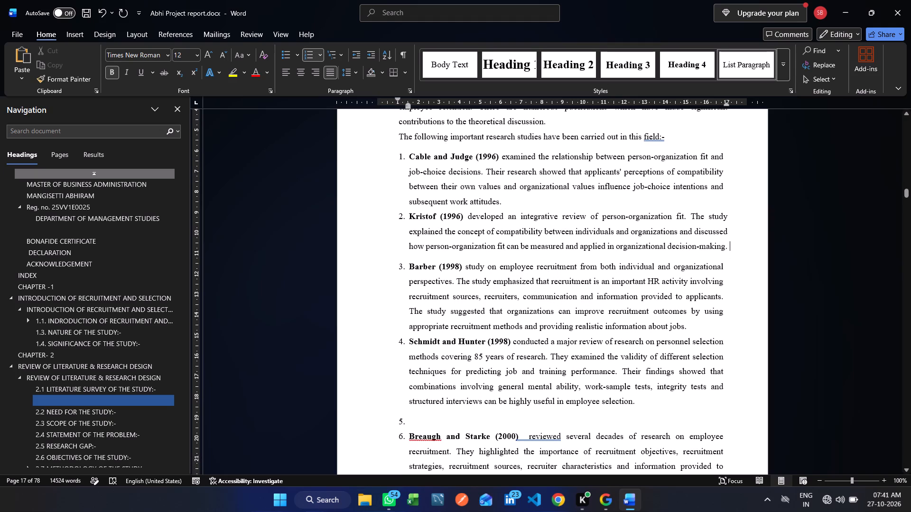
left_click(435, 422)
key("BackSpace")
key("BackSpace")
key("BackSpace")
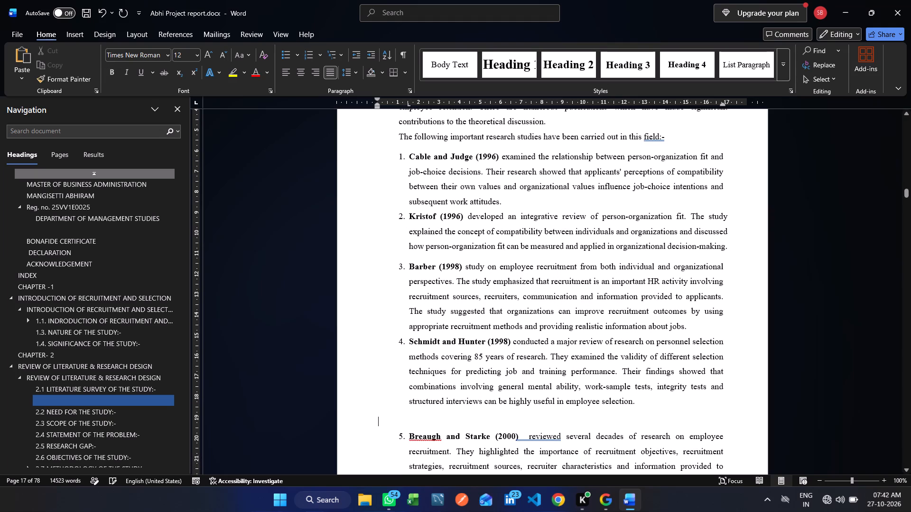
key("BackSpace")
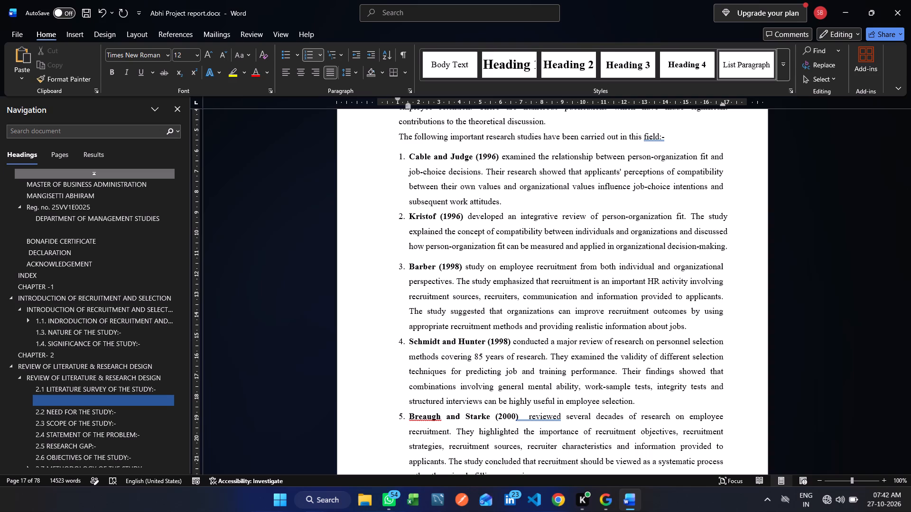
Delete the repeated Schmidt and Hunter (1998) entry between Ryan and Ployhart (2000) and Chapman et al. (2005).
scroll(435, 422, "down", 6)
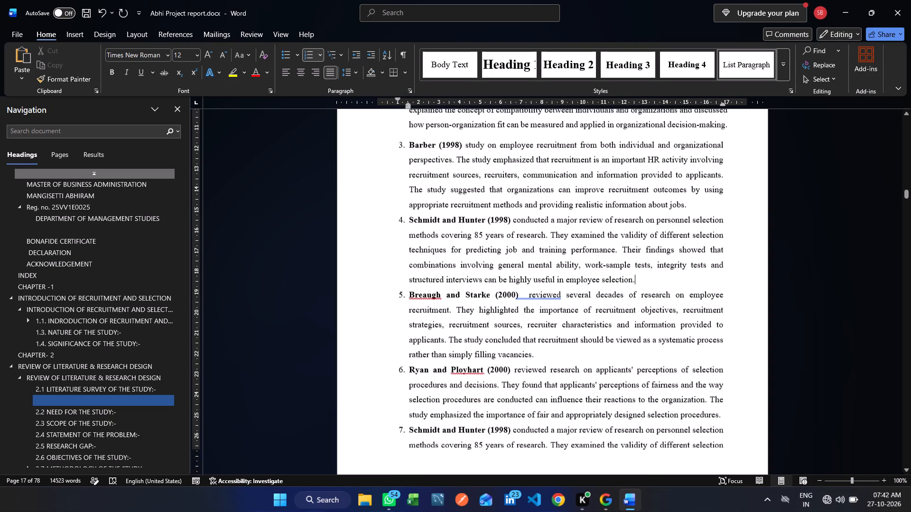
scroll(435, 422, "down", 6)
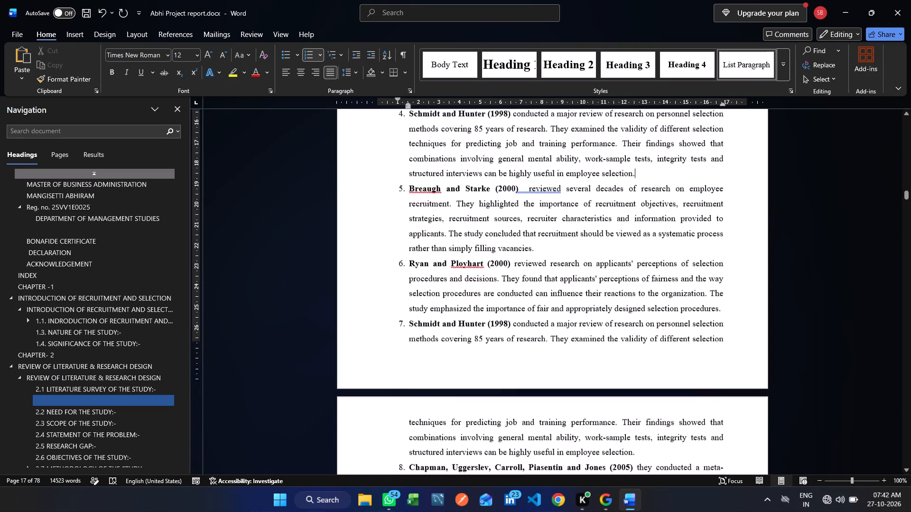
scroll(435, 422, "down", 3)
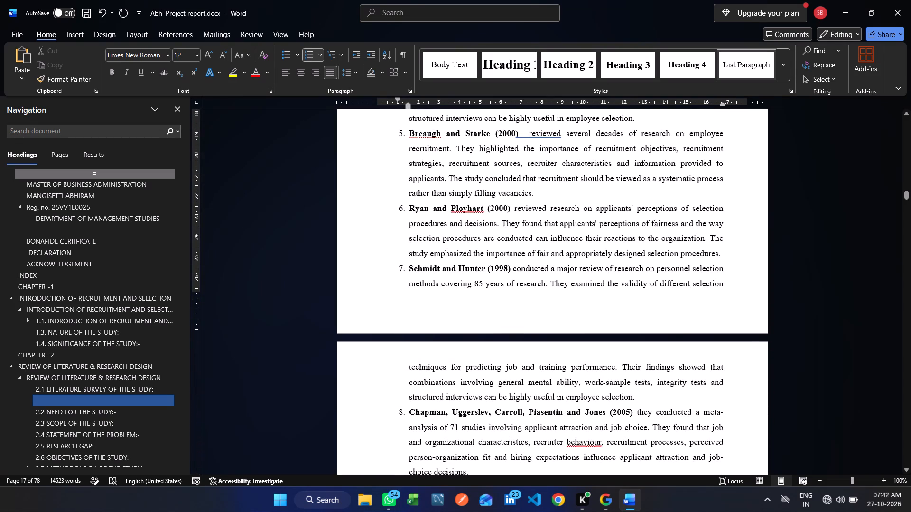
left_click_drag(637, 399, 422, 240)
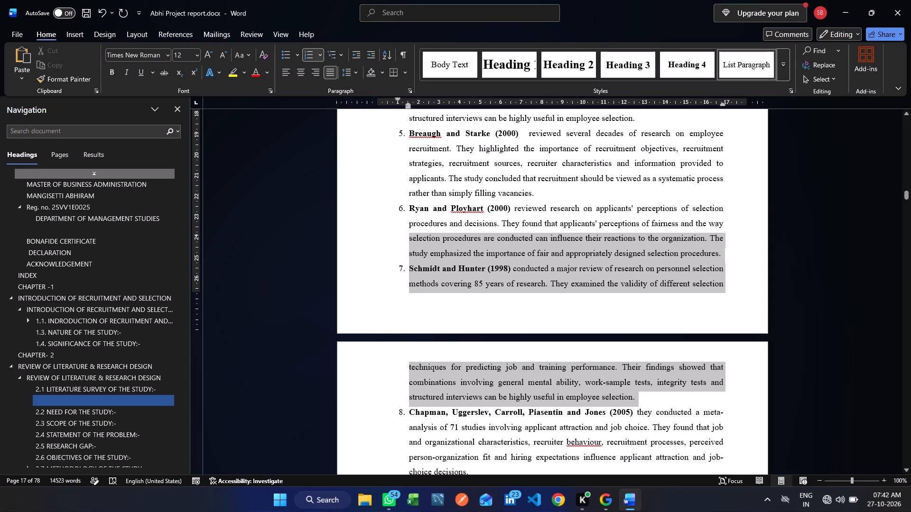
left_click_drag(422, 240, 417, 266)
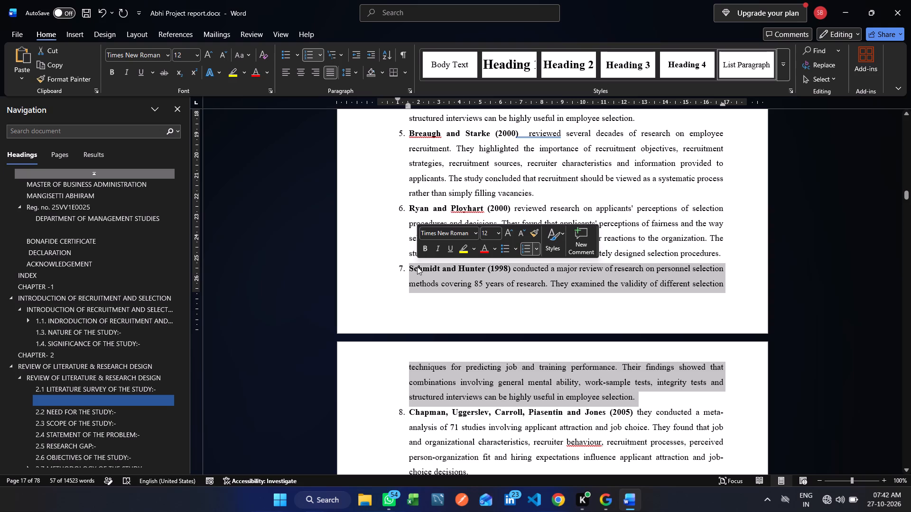
scroll(386, 262, "up", 2)
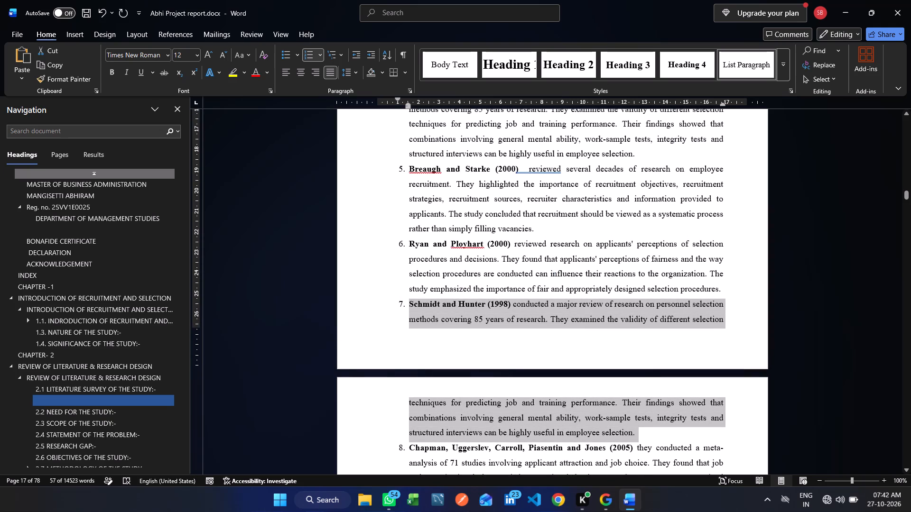
scroll(386, 262, "up", 1)
key("BackSpace")
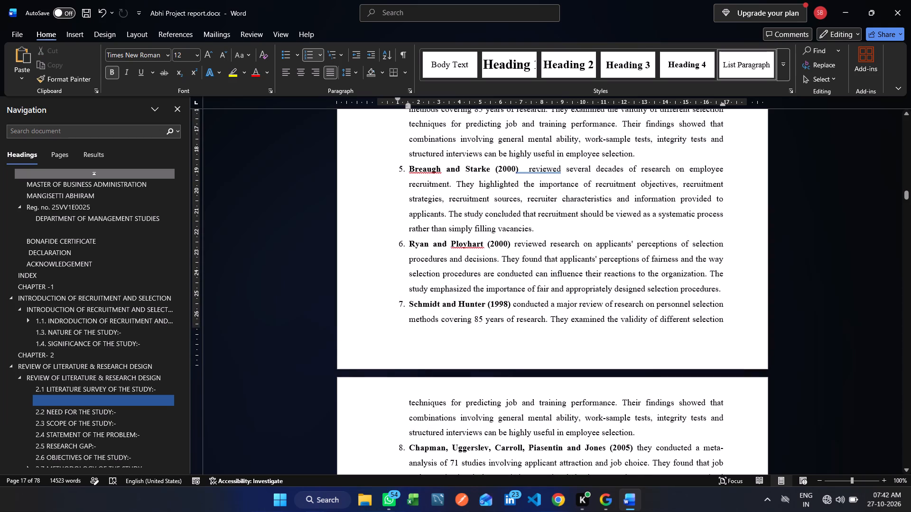
left_click_drag(644, 433, 519, 348)
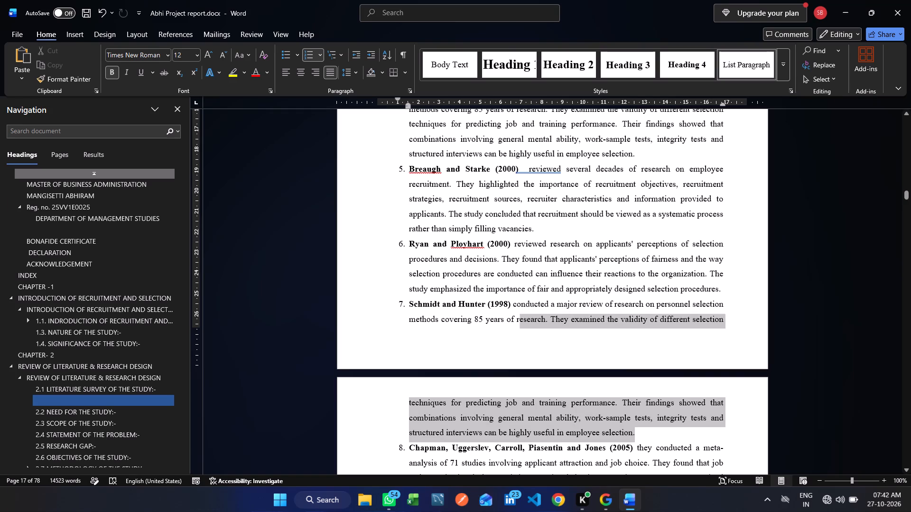
left_click_drag(519, 348, 407, 308)
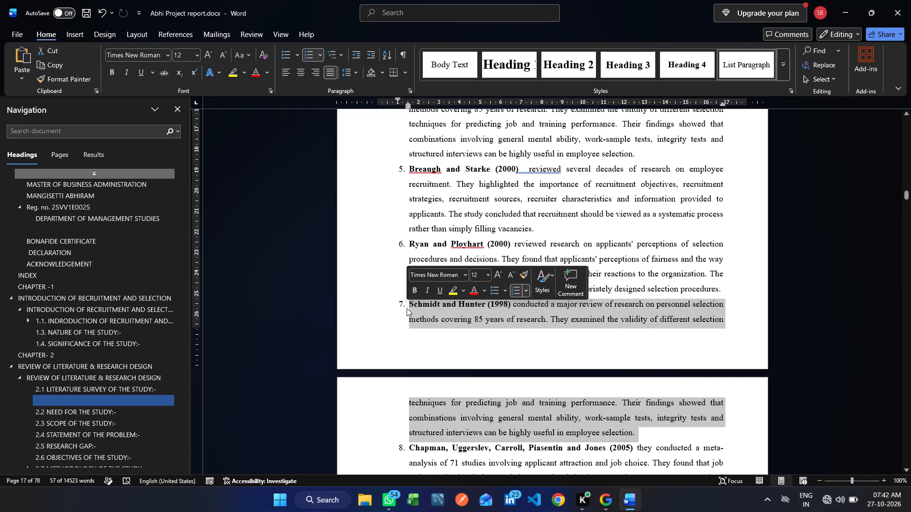
key("Delete")
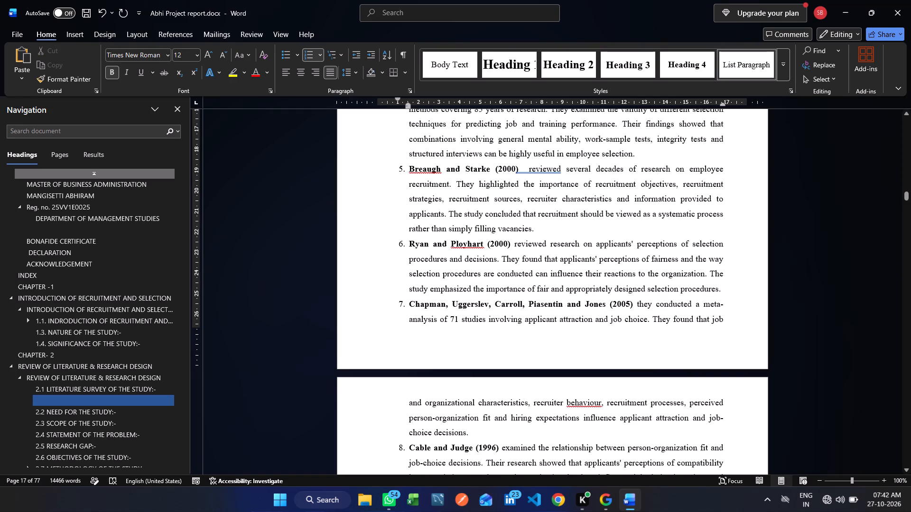
Delete the repeated Cable and Judge (1996) and Kristof (1996) entries between Chapman et al. (2005) and Potočnik et al. (2021).
scroll(407, 308, "down", 6)
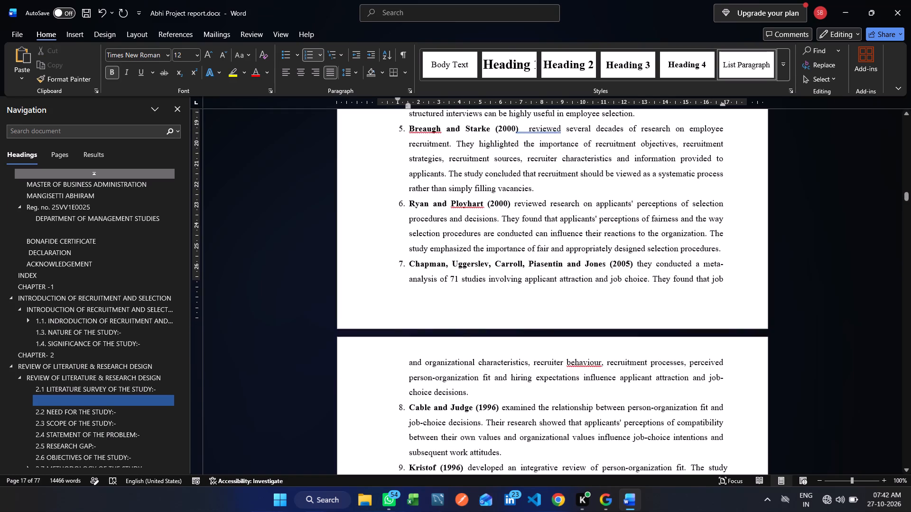
scroll(407, 308, "down", 5)
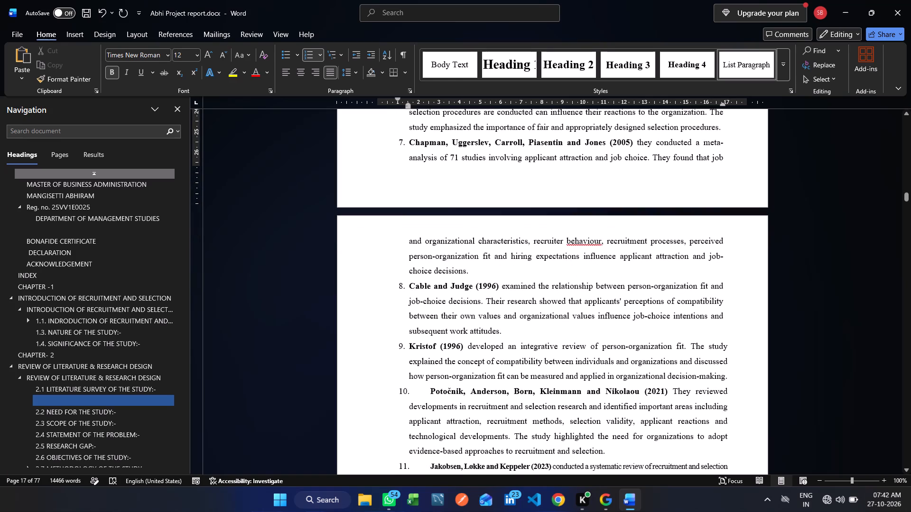
left_click_drag(729, 376, 576, 329)
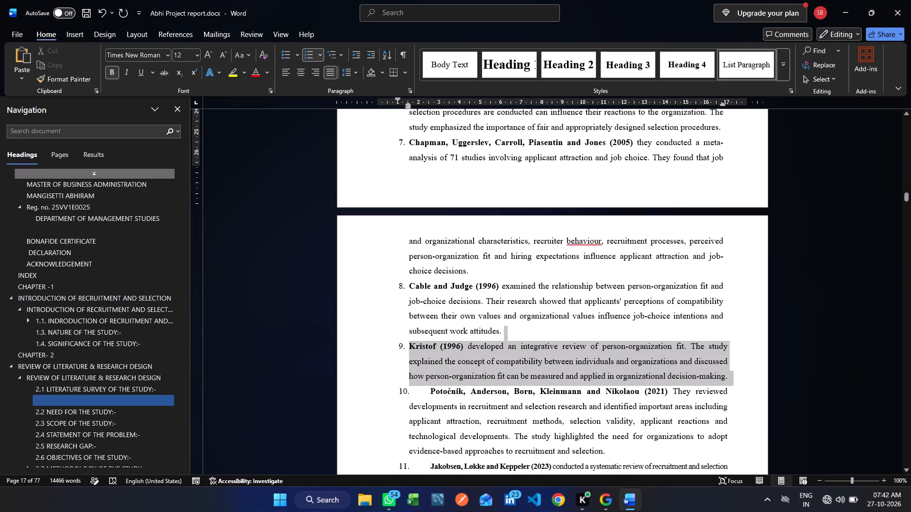
left_click_drag(576, 329, 404, 288)
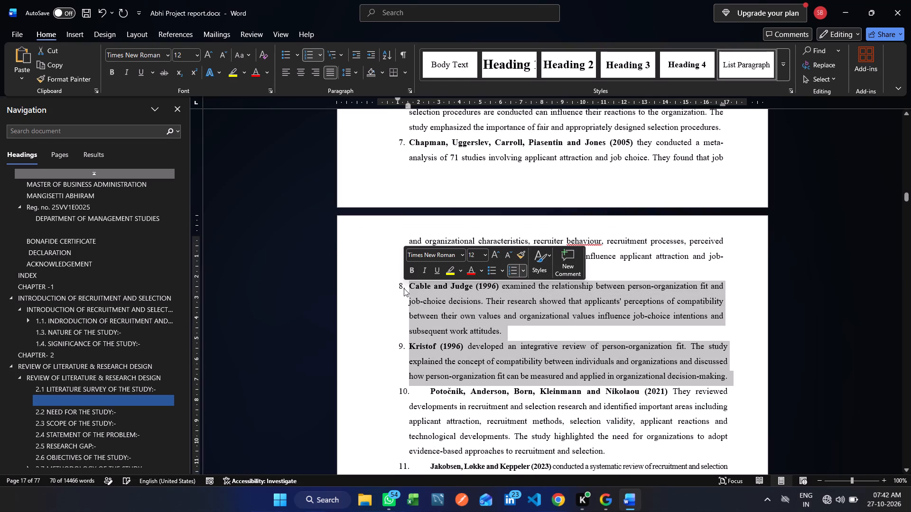
key("Delete")
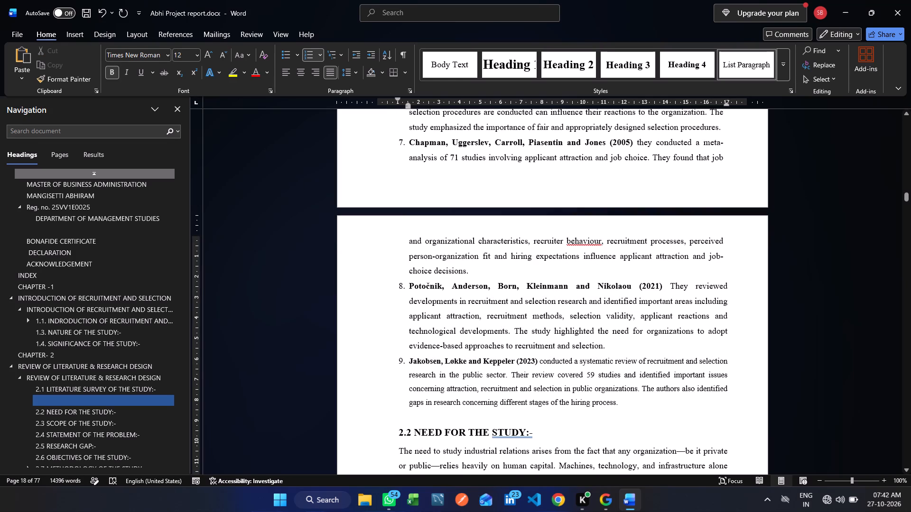
Review the order and layout of the numbered studies in section 2.1, from the chapter heading through Chapman et al. (2005).
scroll(520, 320, "up", 13)
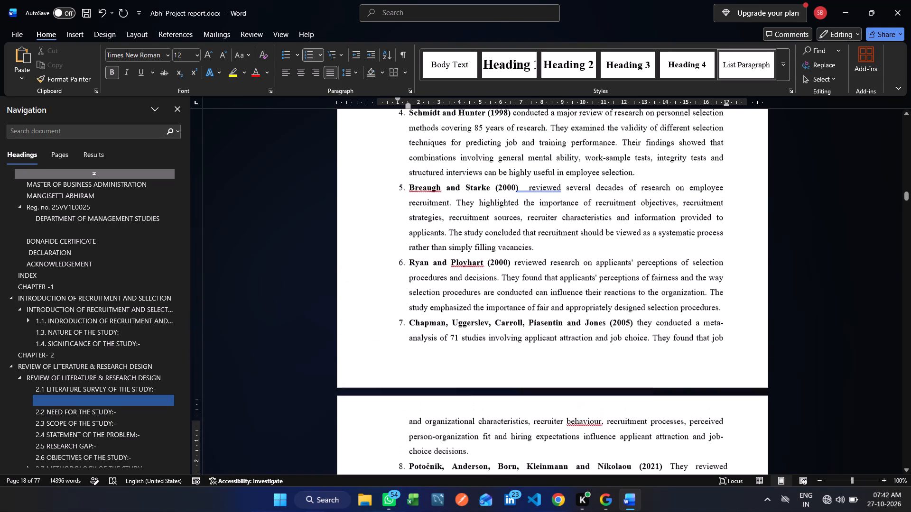
scroll(520, 320, "up", 16)
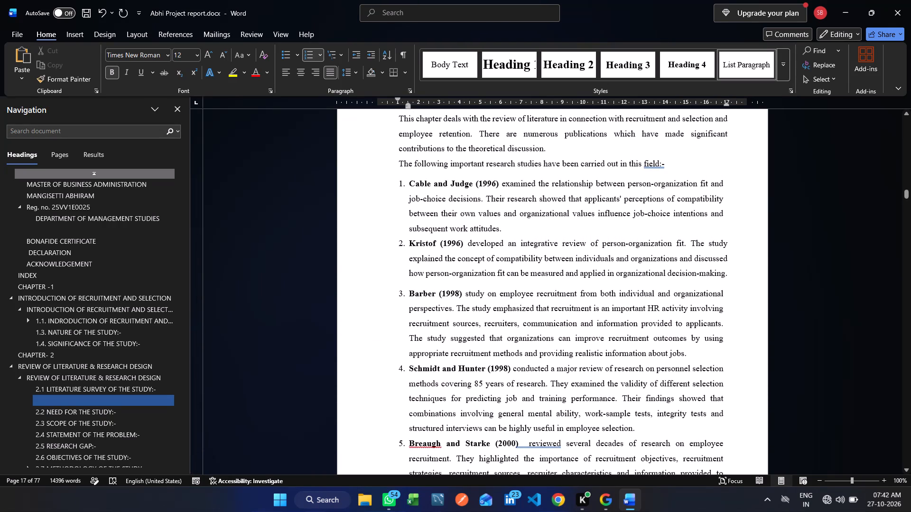
scroll(520, 320, "down", 2)
scroll(520, 320, "up", 2)
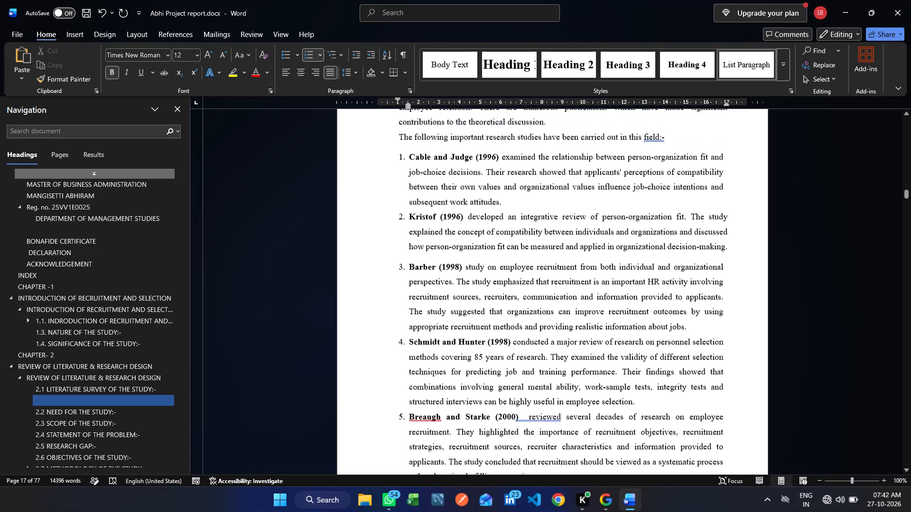
scroll(520, 320, "up", 8)
scroll(520, 320, "right", 1)
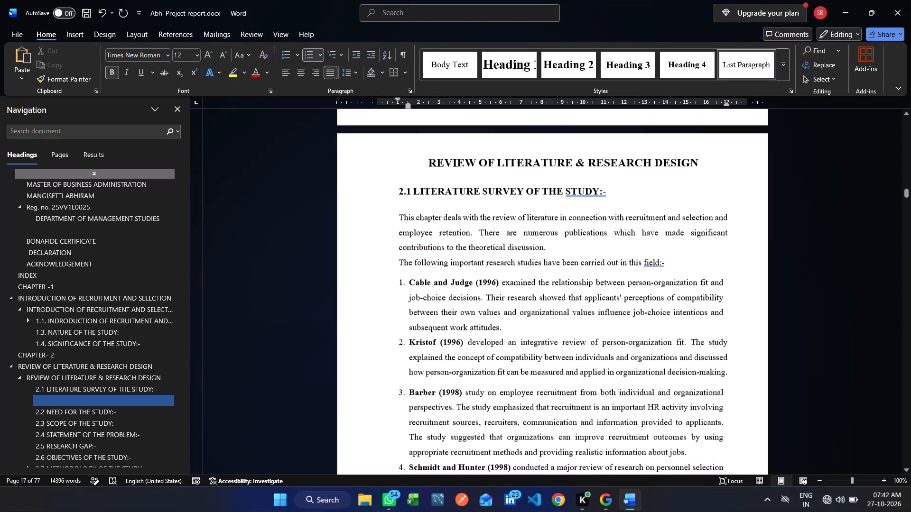
scroll(520, 320, "right", 1)
scroll(520, 320, "down", 6)
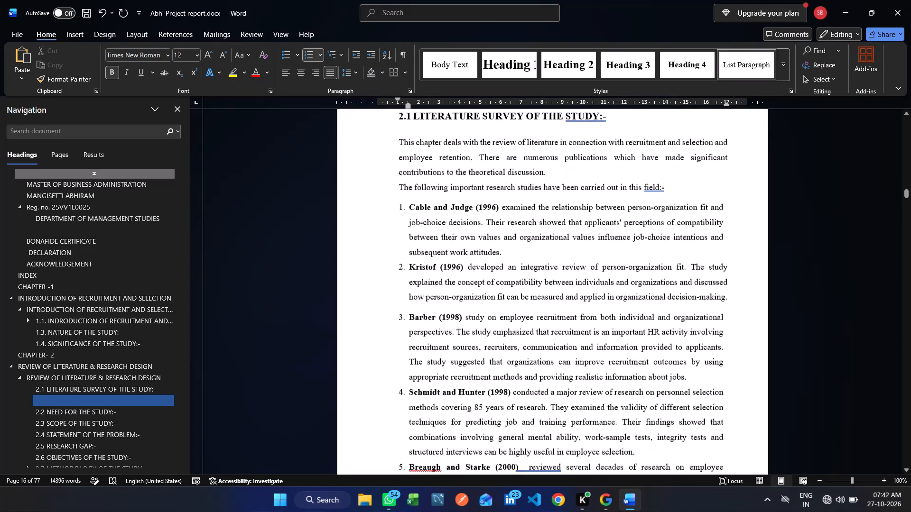
scroll(520, 320, "down", 8)
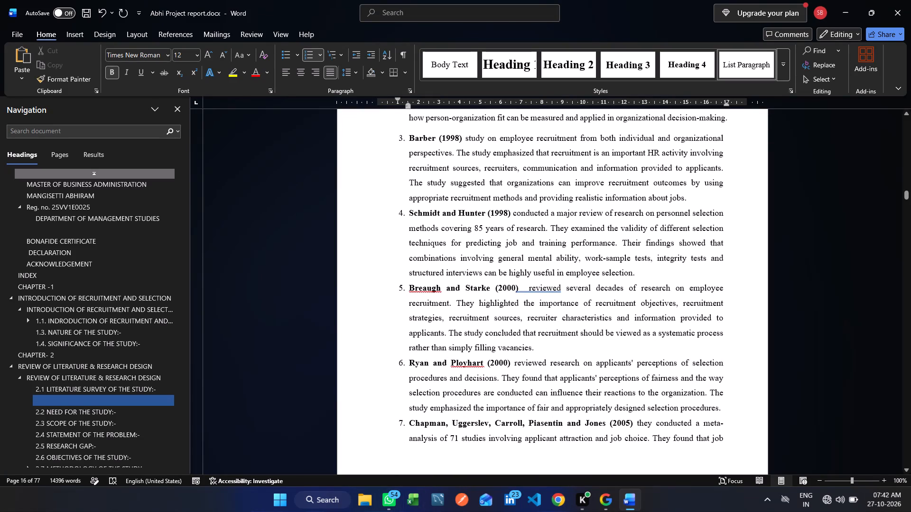
Set the bottom page margin to 3 cm for the section containing the Chapman et al. (2005) entry.
left_click(411, 432)
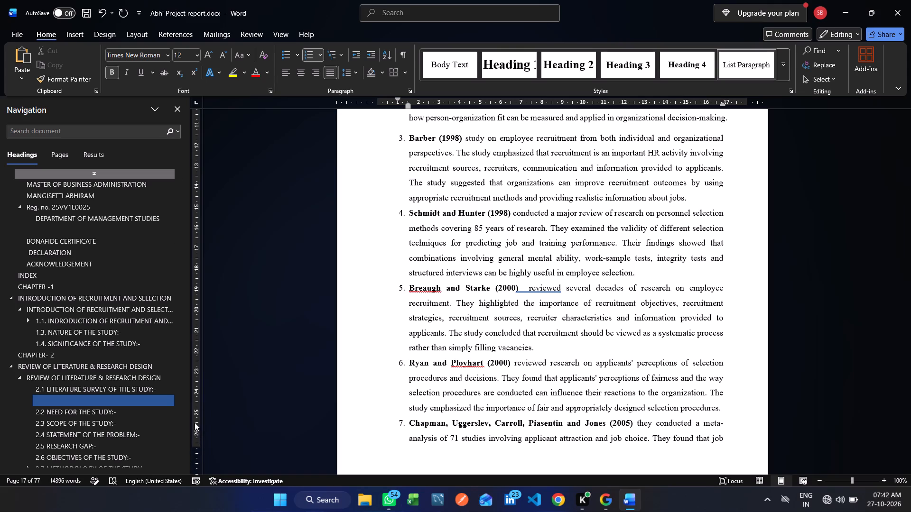
double_click(198, 448)
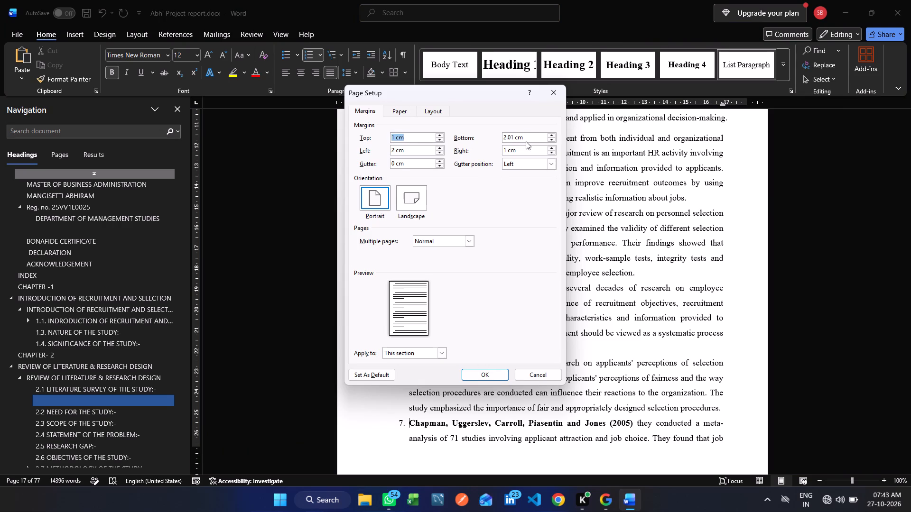
left_click_drag(525, 139, 371, 138)
key("3")
left_click(480, 372)
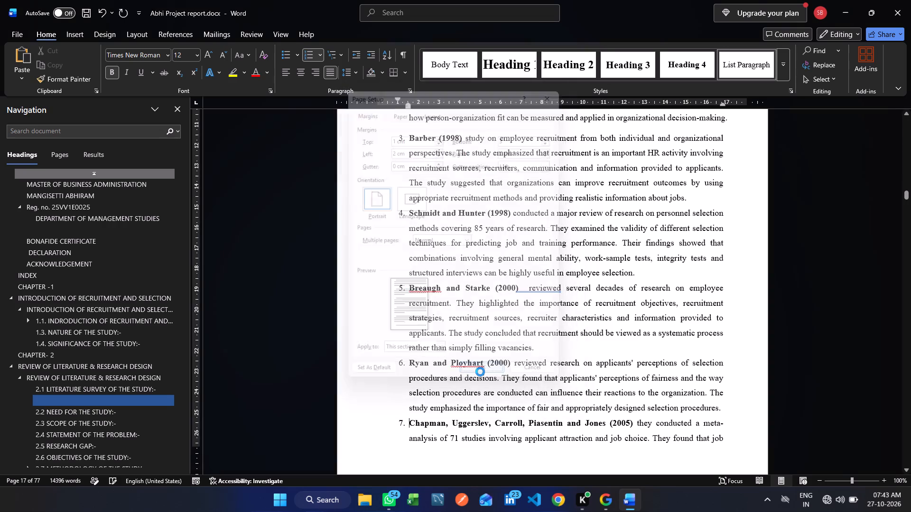
Reword the section 2.2 heading to read "2.2 NEED OF THE STUDY:-".
scroll(480, 372, "down", 7)
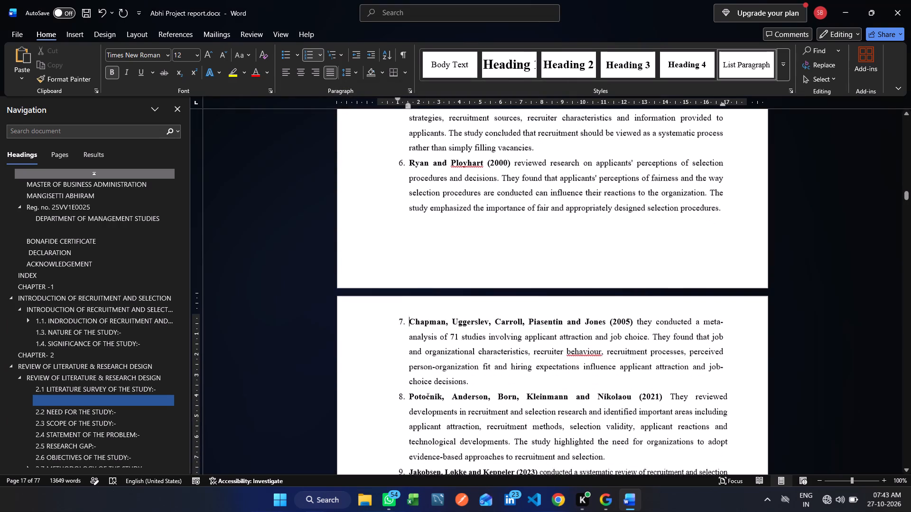
scroll(480, 372, "down", 14)
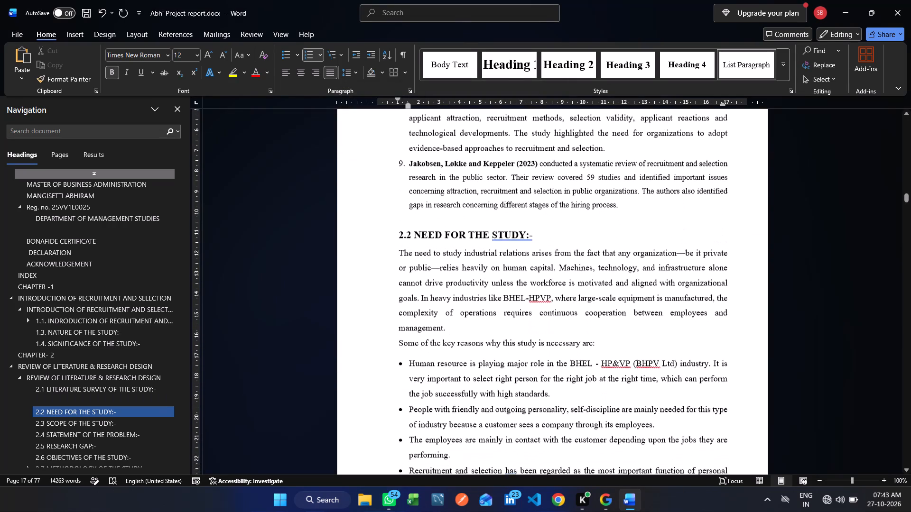
scroll(480, 372, "down", 3)
left_click_drag(466, 207, 445, 208)
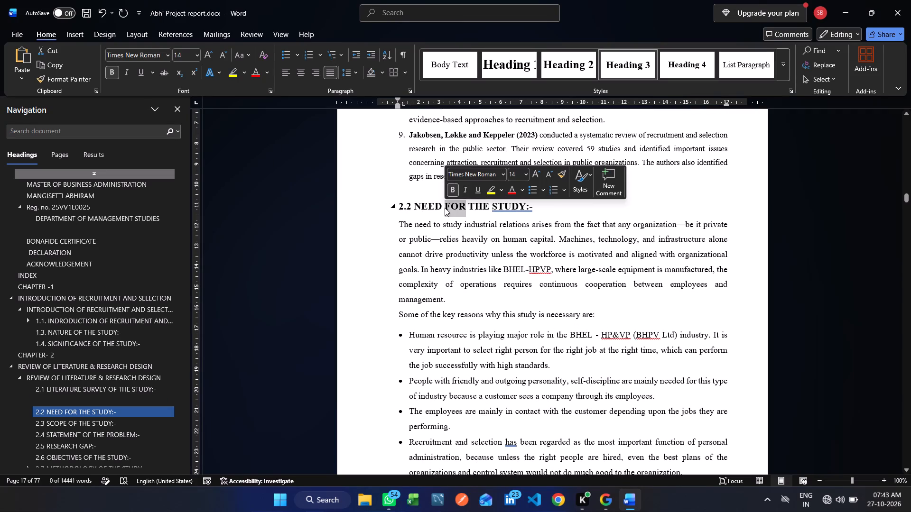
type("0f")
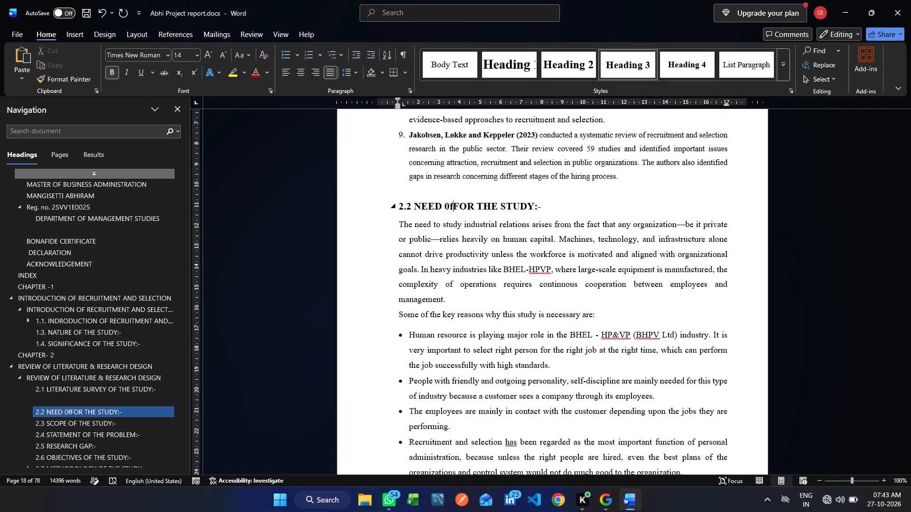
key("BackSpace")
key("BackSpace")
key("Right")
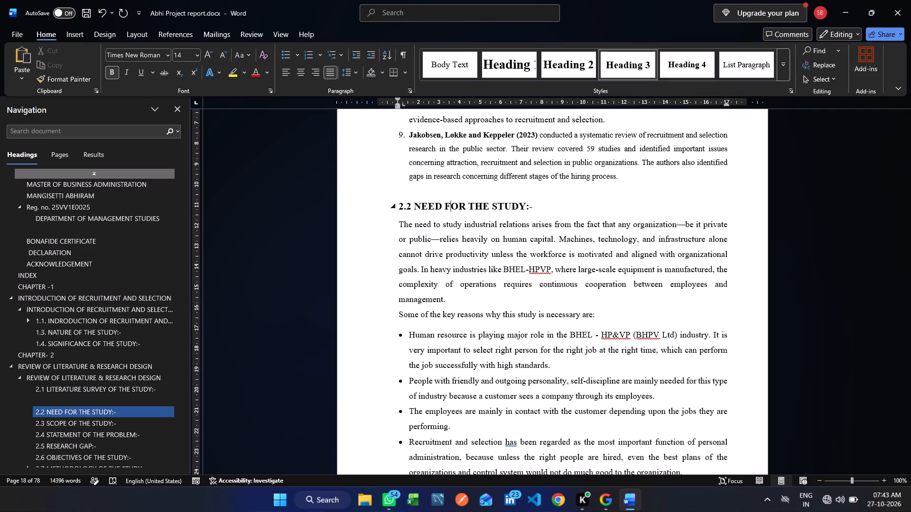
key("Right")
key("Right")
key("BackSpace")
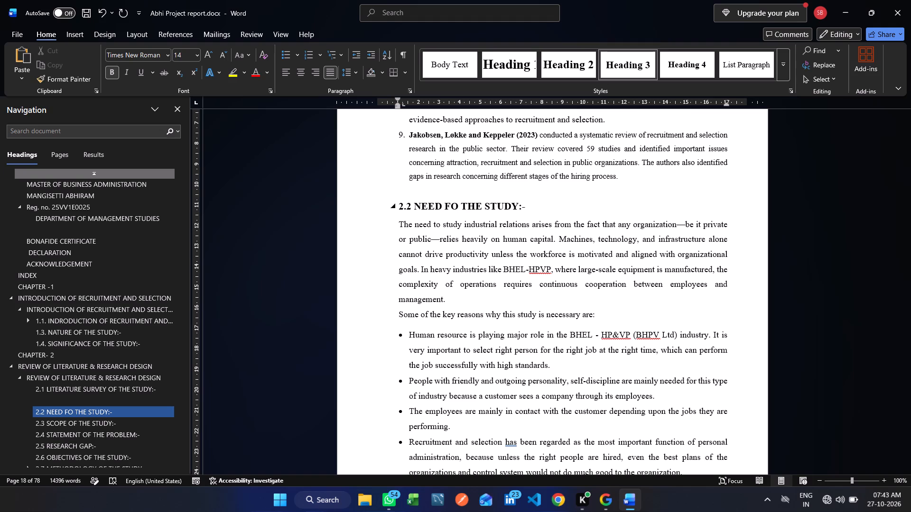
key("BackSpace")
key("Left")
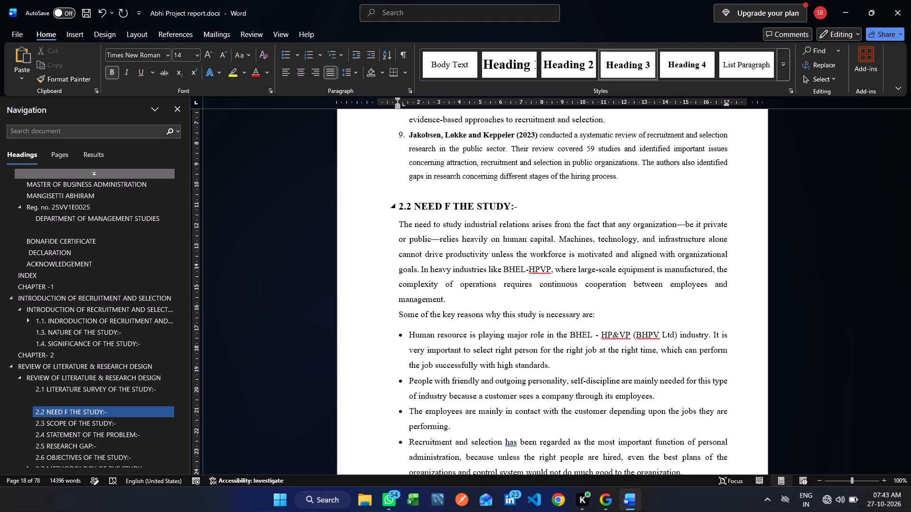
key("o")
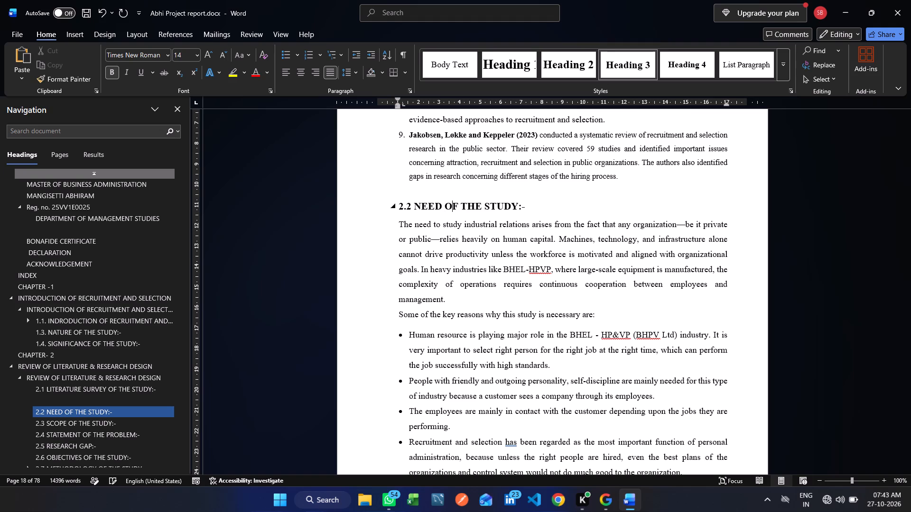
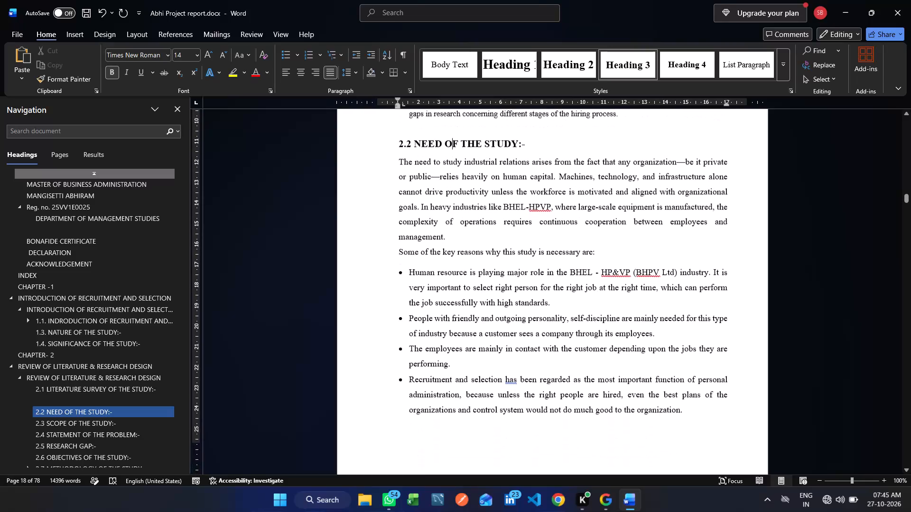
Review the page layout from sections 2.2 and 2.3 back through chapter 2's opening to section 1.4.
scroll(445, 208, "down", 11)
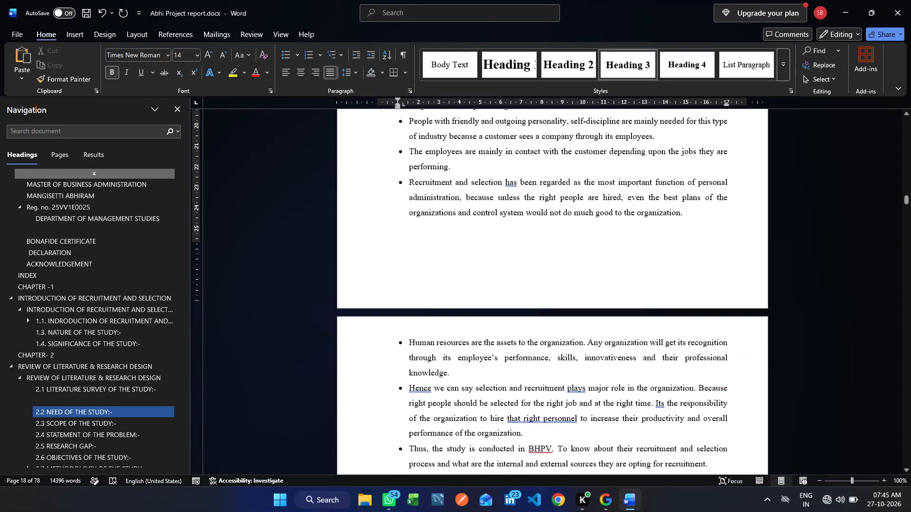
scroll(445, 208, "down", 10)
scroll(445, 208, "up", 3)
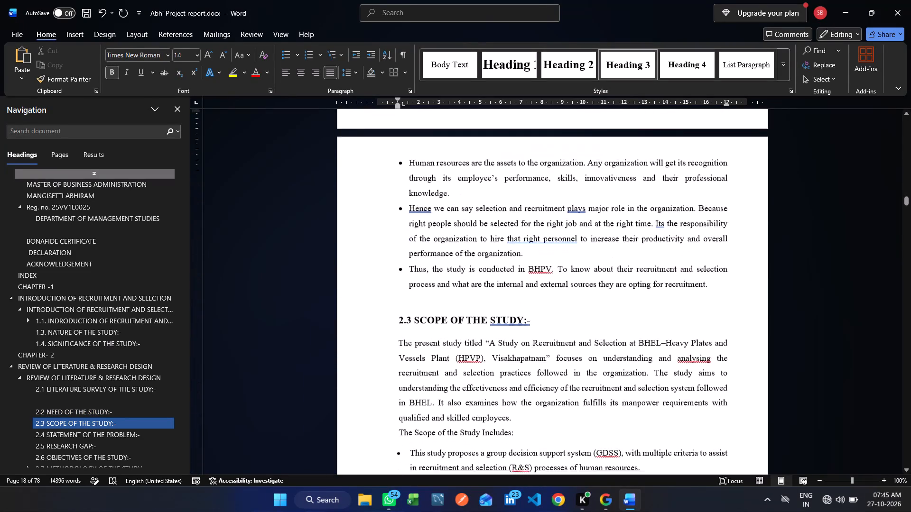
scroll(445, 208, "up", 20)
scroll(445, 208, "up", 6)
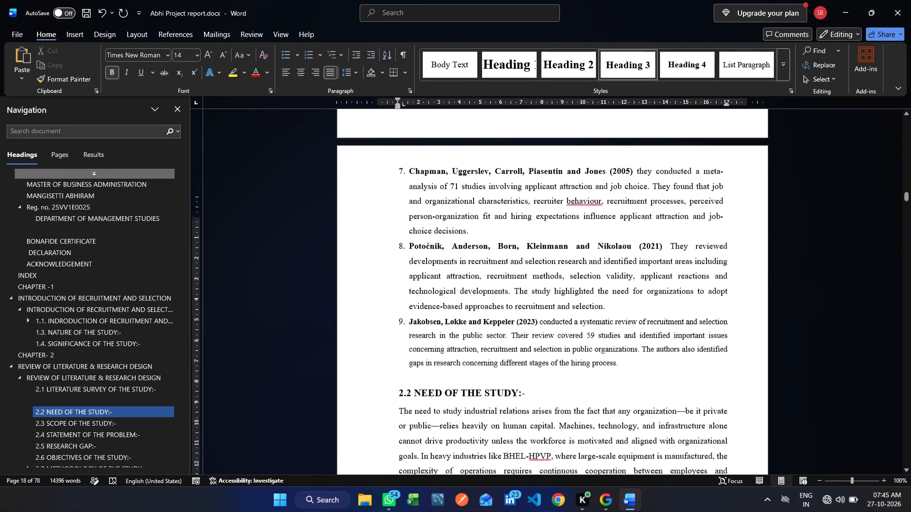
scroll(445, 208, "up", 20)
scroll(445, 208, "up", 6)
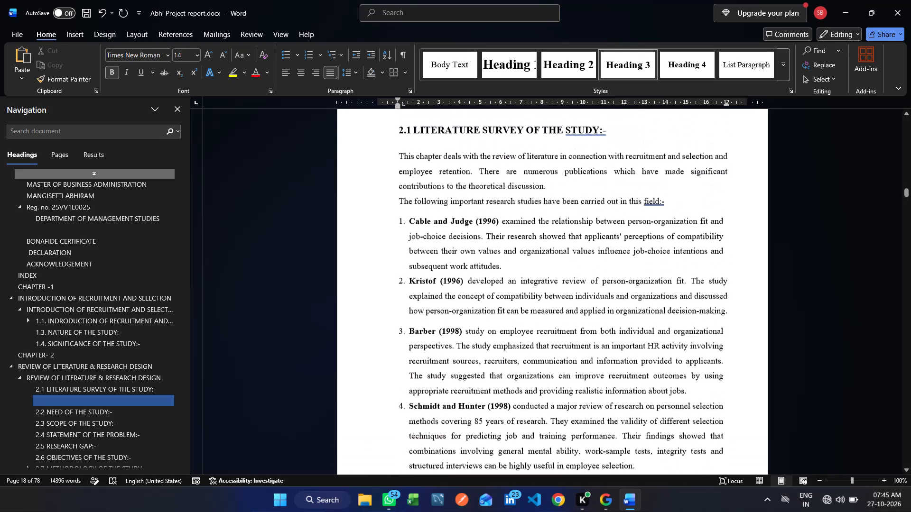
scroll(445, 208, "up", 20)
scroll(445, 208, "up", 6)
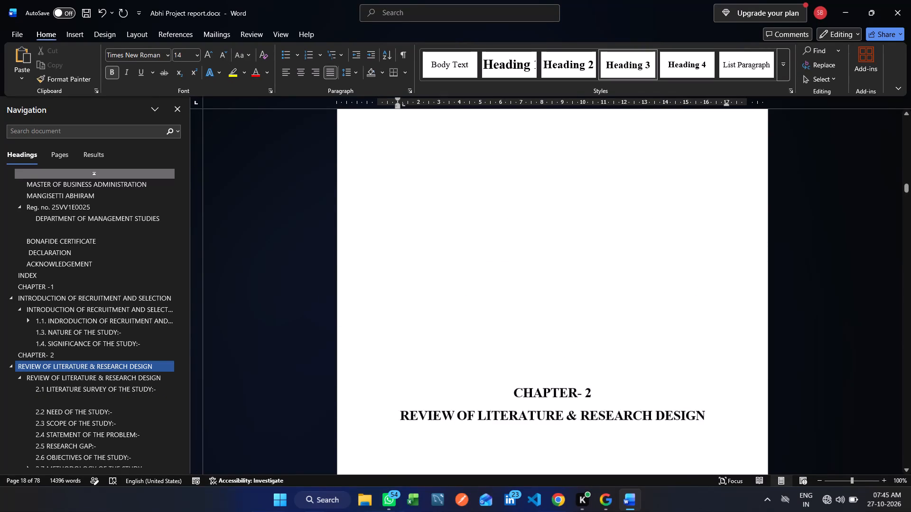
scroll(445, 208, "up", 20)
scroll(445, 208, "up", 5)
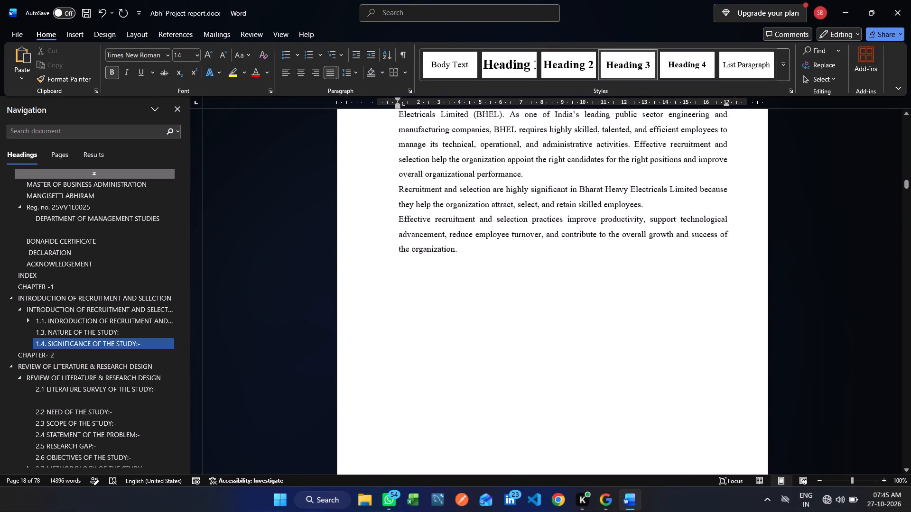
scroll(445, 208, "up", 18)
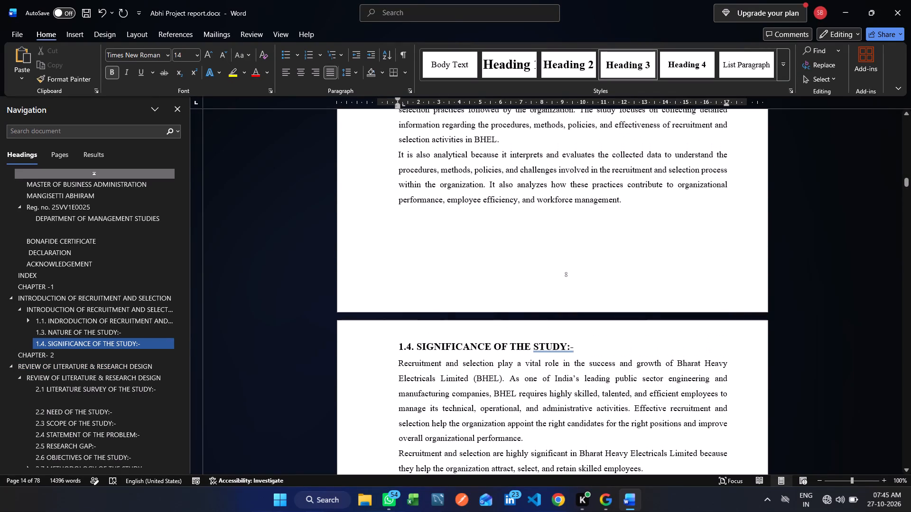
Set the bottom page margin to 3 cm for the section containing the 1.4 Significance of the Study heading.
left_click(427, 343)
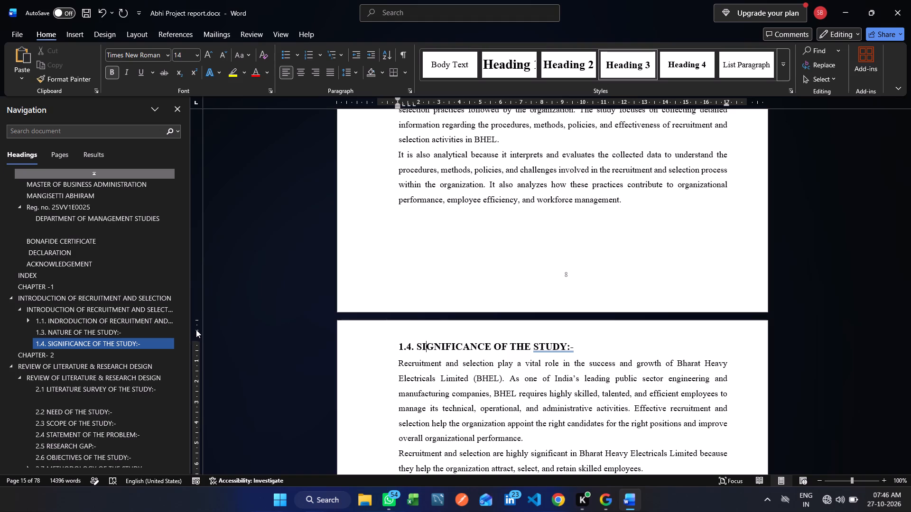
left_click(197, 344)
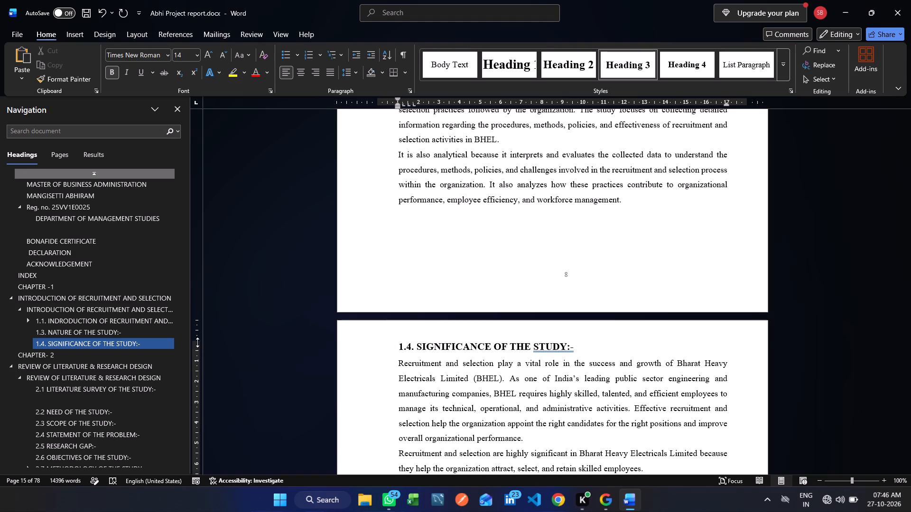
double_click(196, 340)
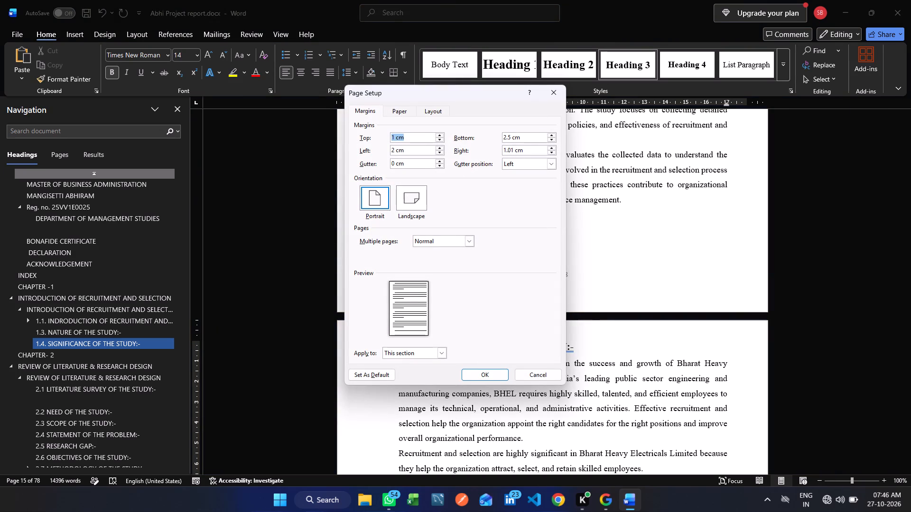
left_click_drag(511, 137, 493, 137)
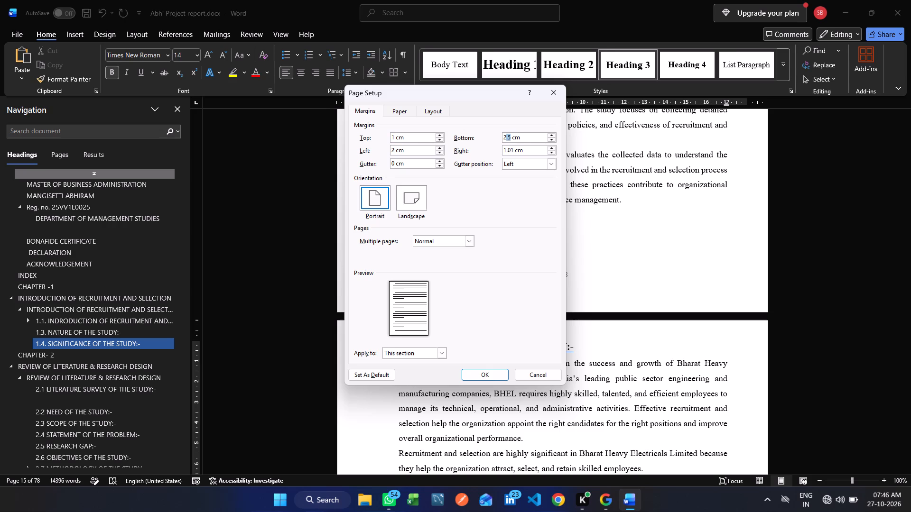
left_click_drag(493, 137, 426, 148)
key("3")
left_click(489, 369)
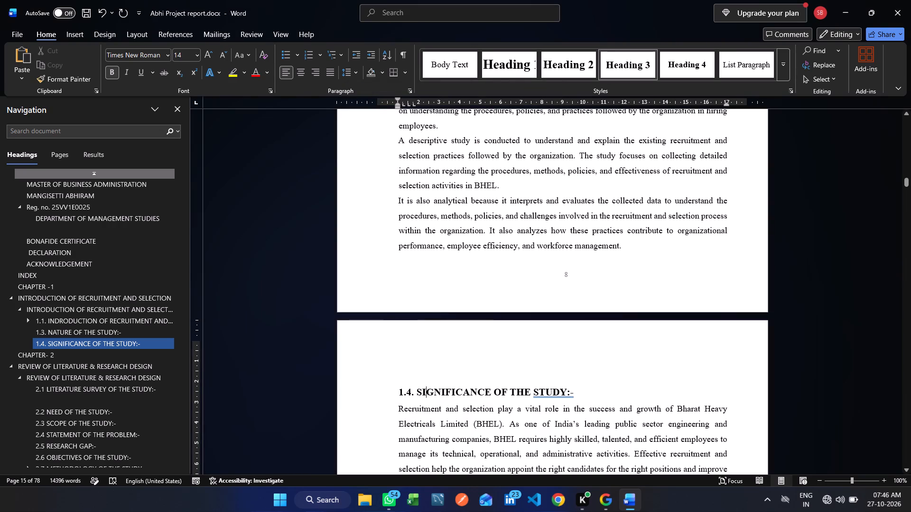
Delete the empty paragraphs above the 1.4 Significance of the Study heading so it starts at the top of its page.
scroll(455, 328, "up", 1)
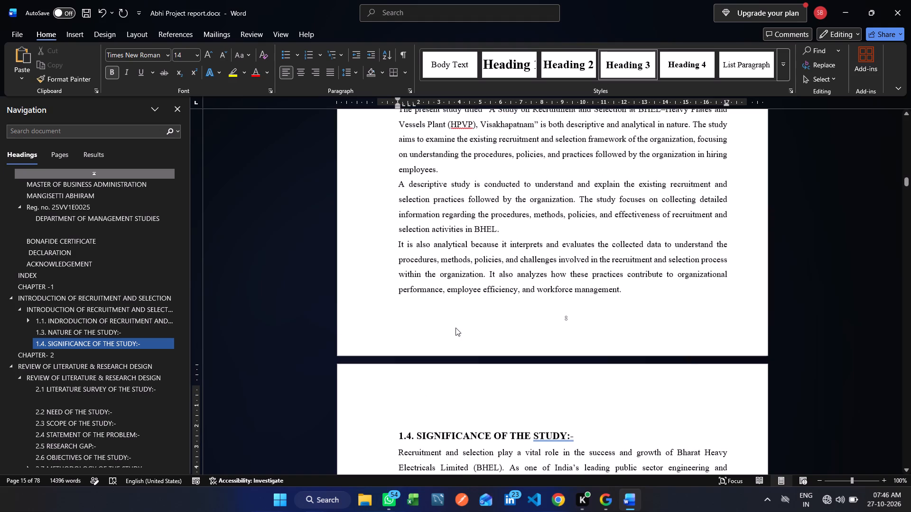
scroll(455, 328, "up", 2)
scroll(455, 328, "down", 2)
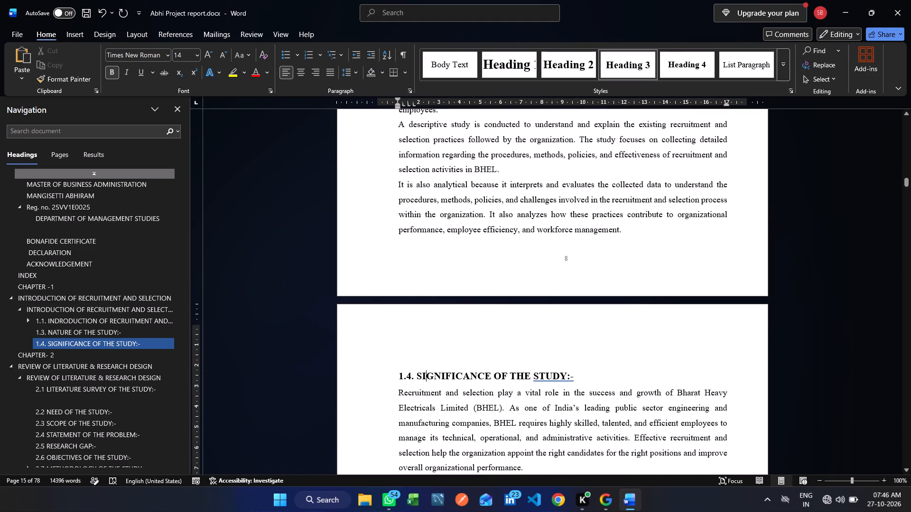
left_click(199, 362)
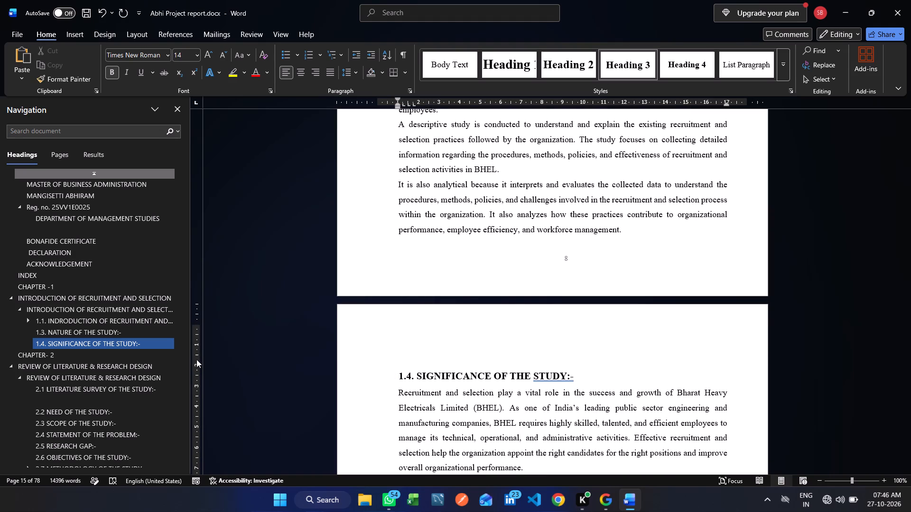
left_click(196, 359)
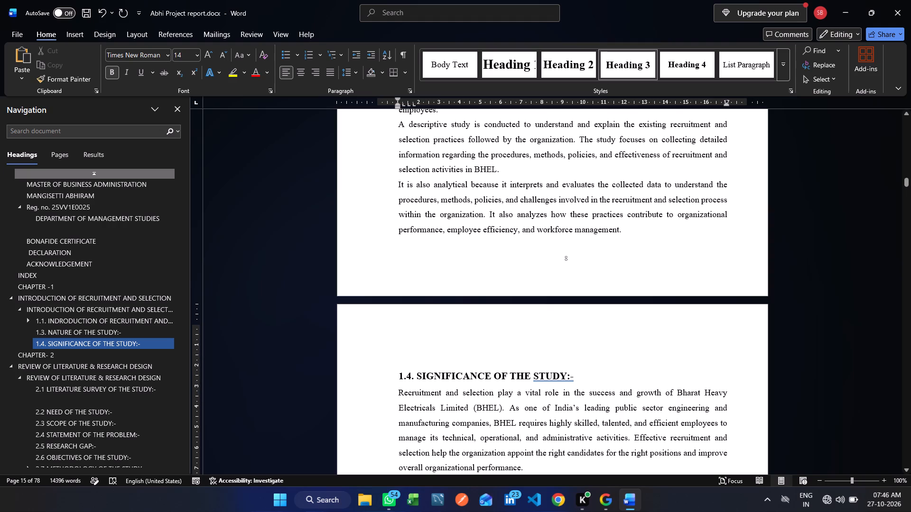
left_click(405, 363)
key("BackSpace")
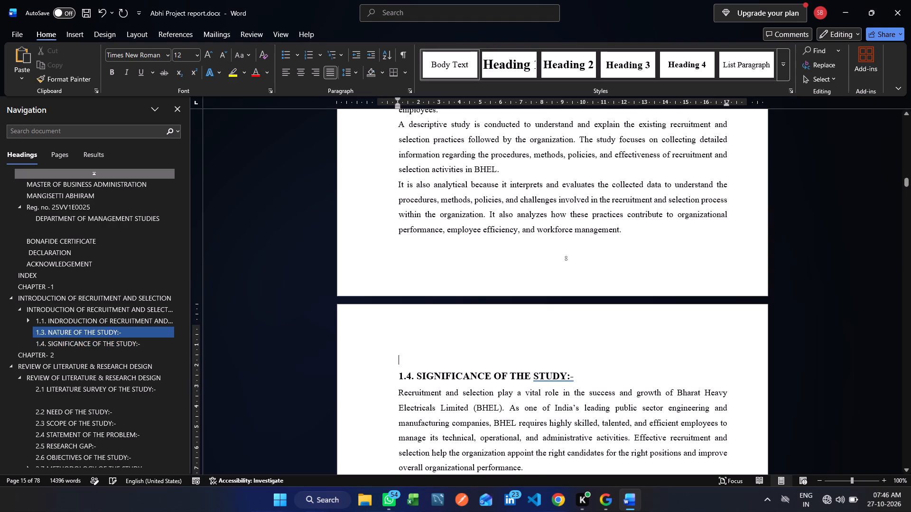
key("BackSpace")
key("BackSpace")
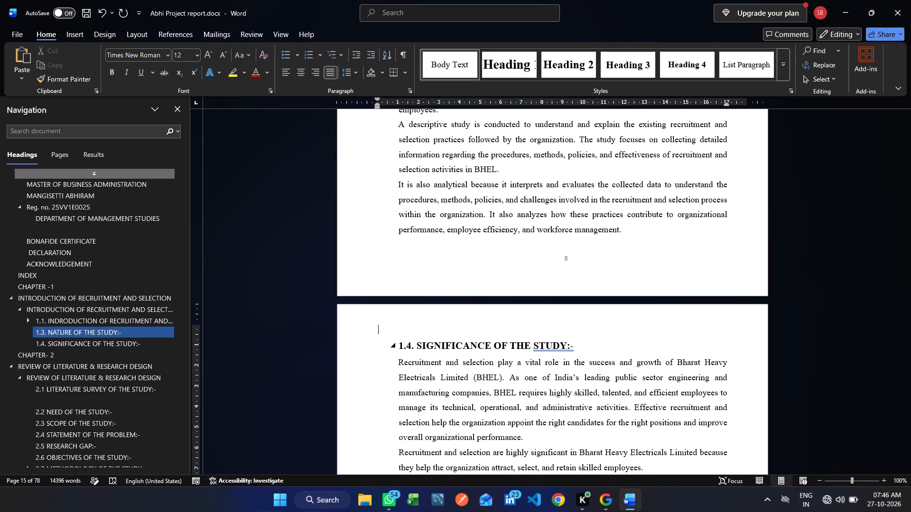
key("BackSpace")
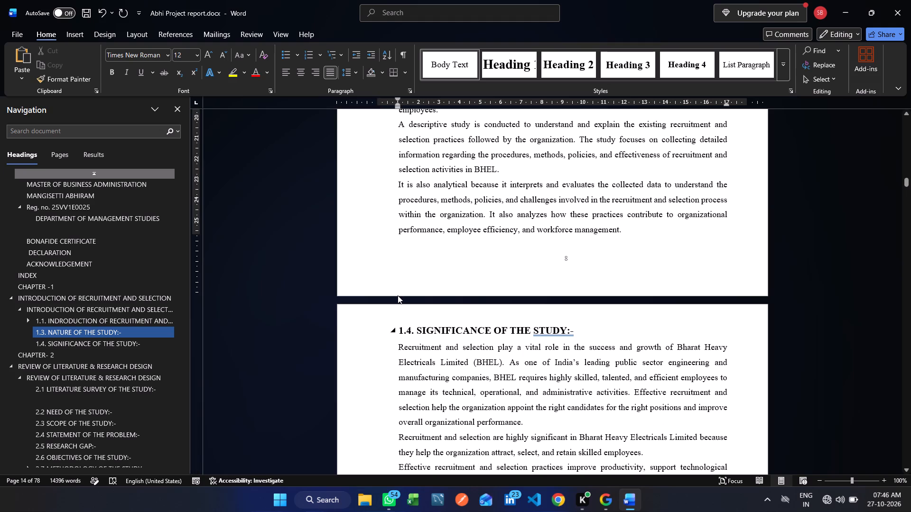
Check the page margin settings for the section containing the 1.4 heading, leaving them as they are.
left_click(422, 331)
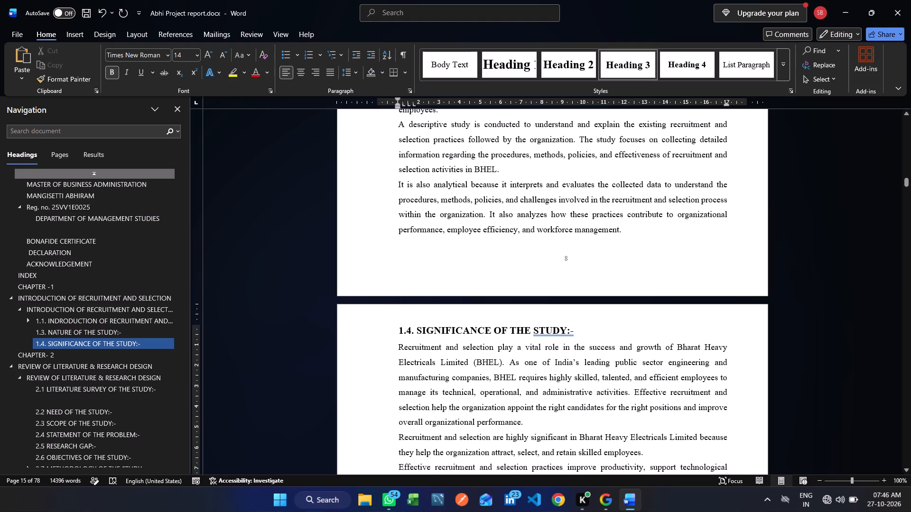
double_click(199, 325)
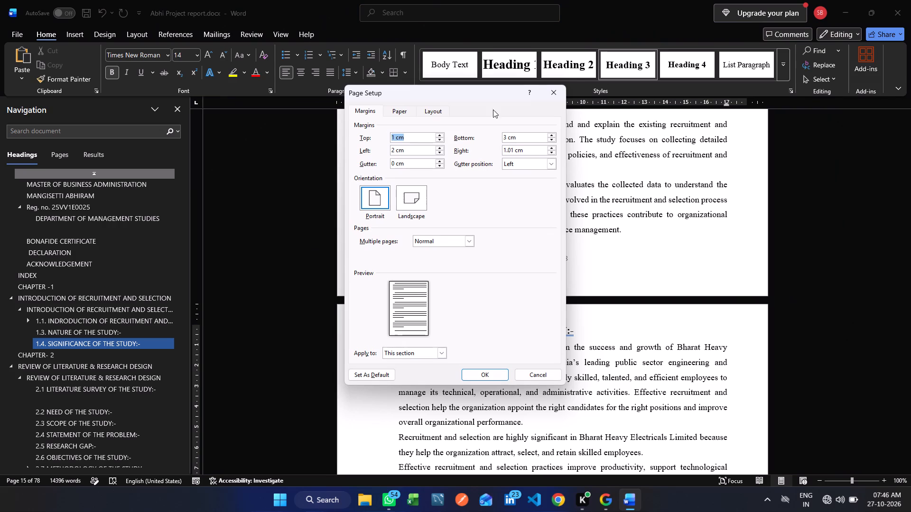
left_click(553, 91)
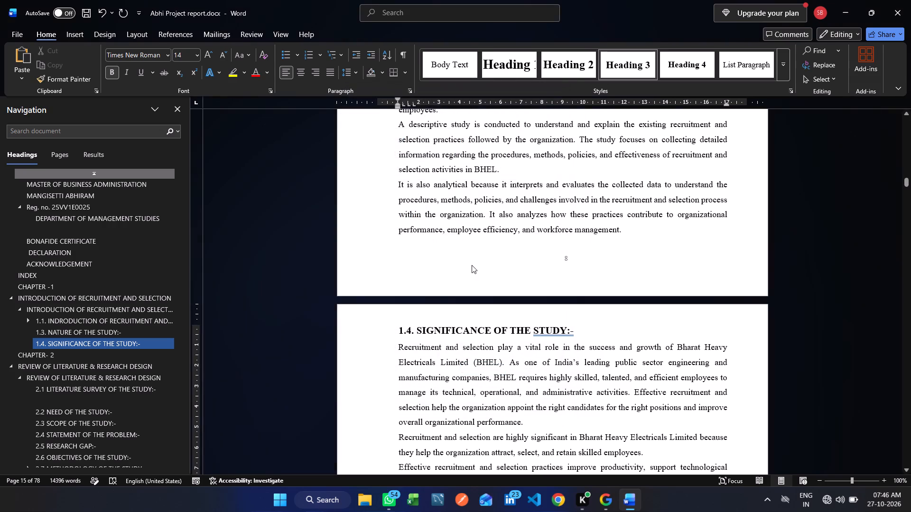
Delete the empty paragraphs above "4. Selection:-" in the recruitment and selection components list.
scroll(472, 265, "up", 17)
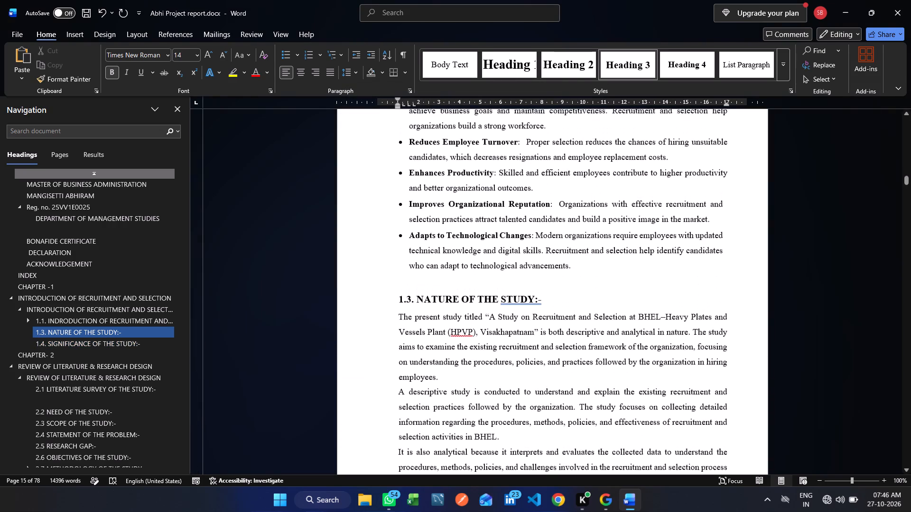
scroll(472, 265, "up", 16)
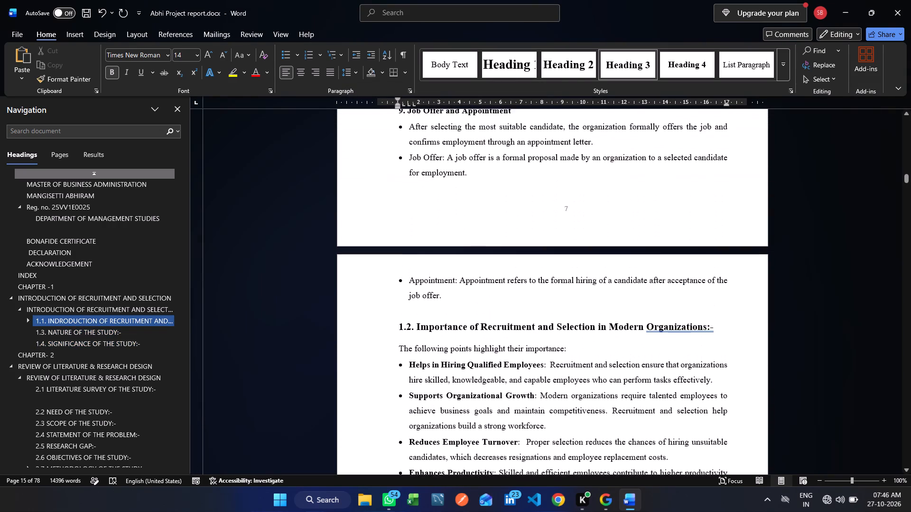
scroll(472, 265, "up", 16)
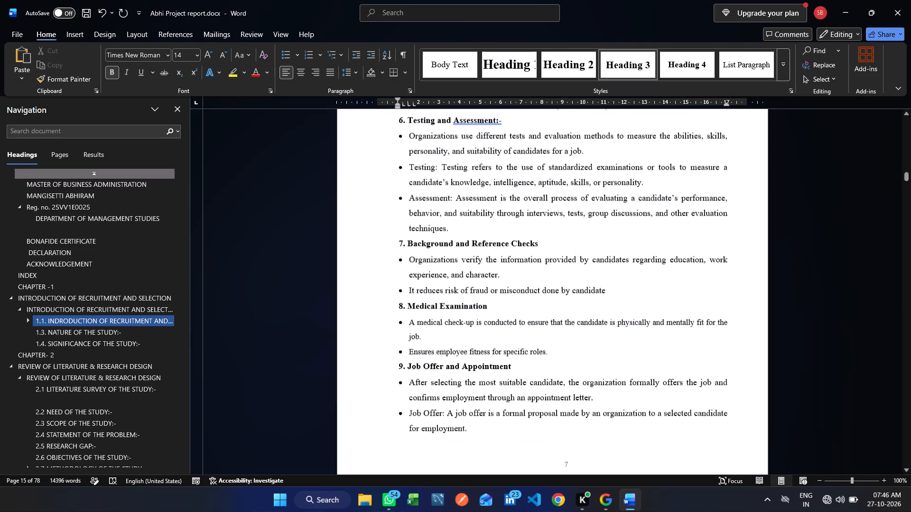
scroll(472, 265, "up", 15)
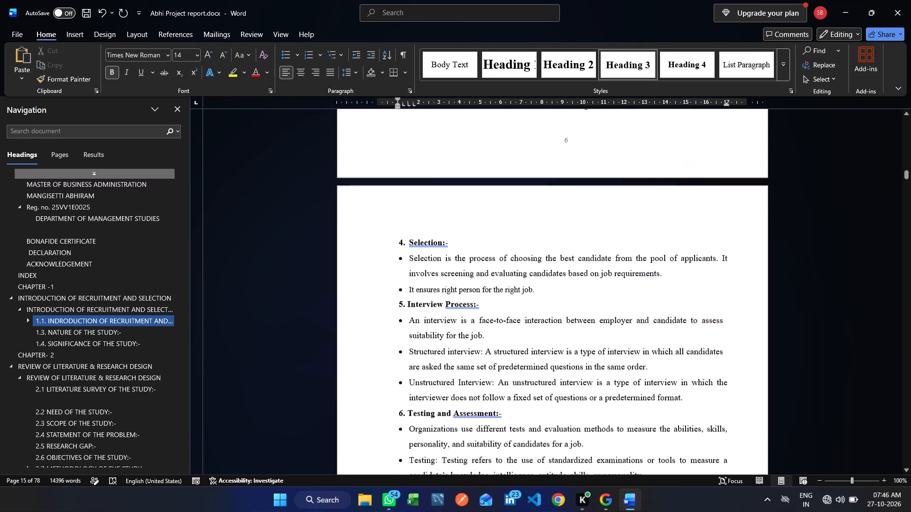
scroll(472, 265, "up", 3)
left_click(411, 251)
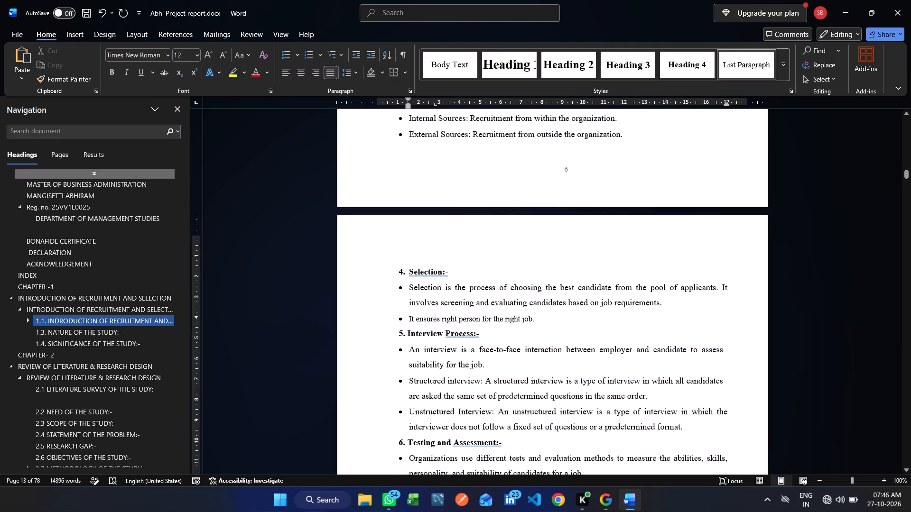
key("BackSpace")
key("BackSpace")
key("BackSpace")
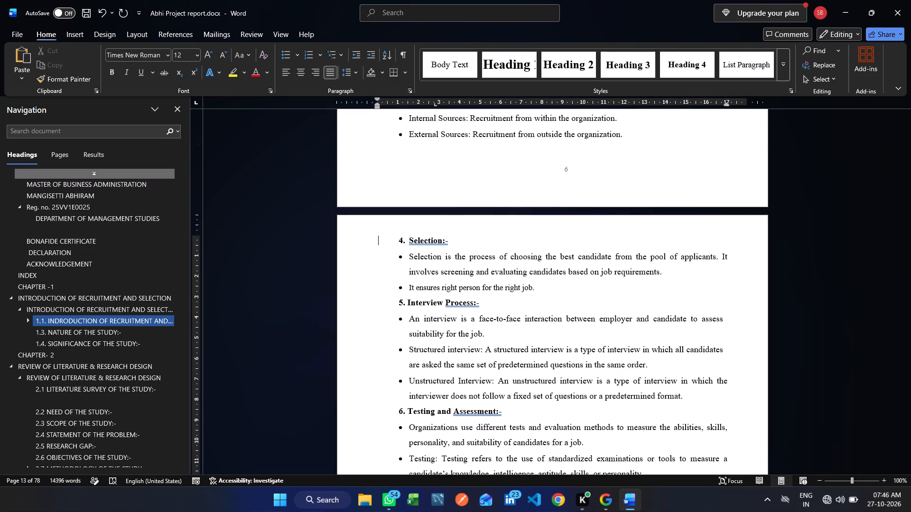
Review the layout of the chapter 1 pages from the recruitment and selection introduction through the components list to section 1.2.
scroll(411, 251, "down", 7)
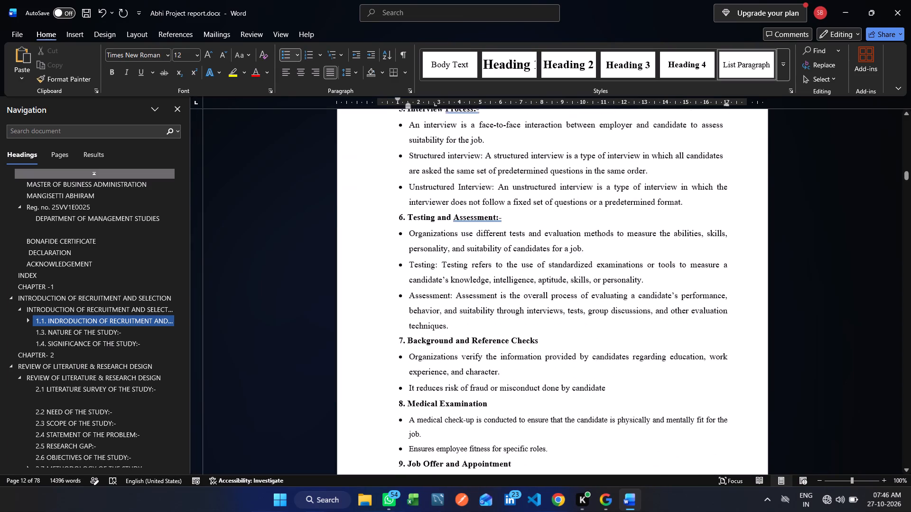
scroll(411, 251, "down", 11)
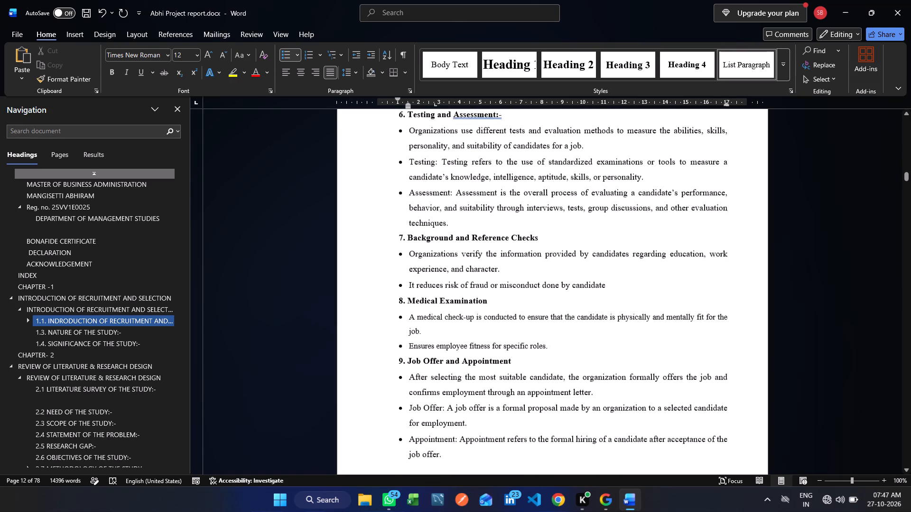
scroll(411, 251, "up", 14)
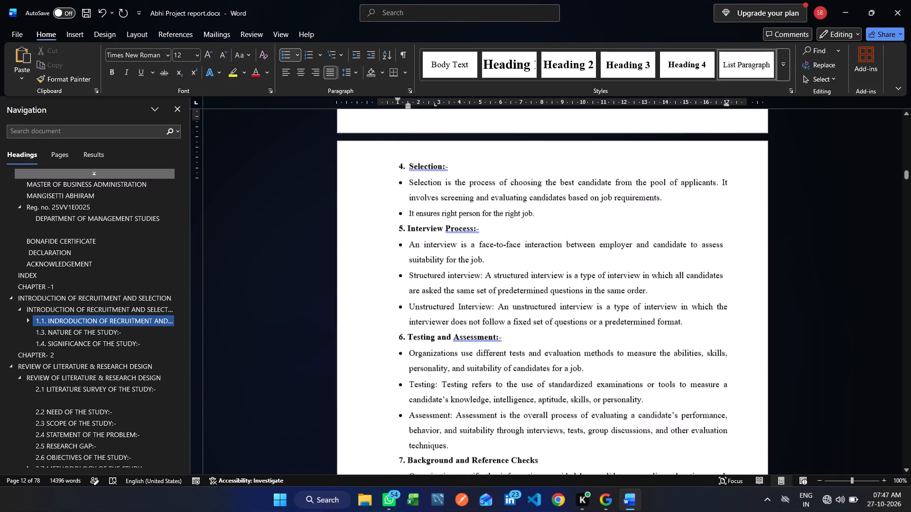
scroll(411, 251, "up", 20)
scroll(411, 251, "up", 5)
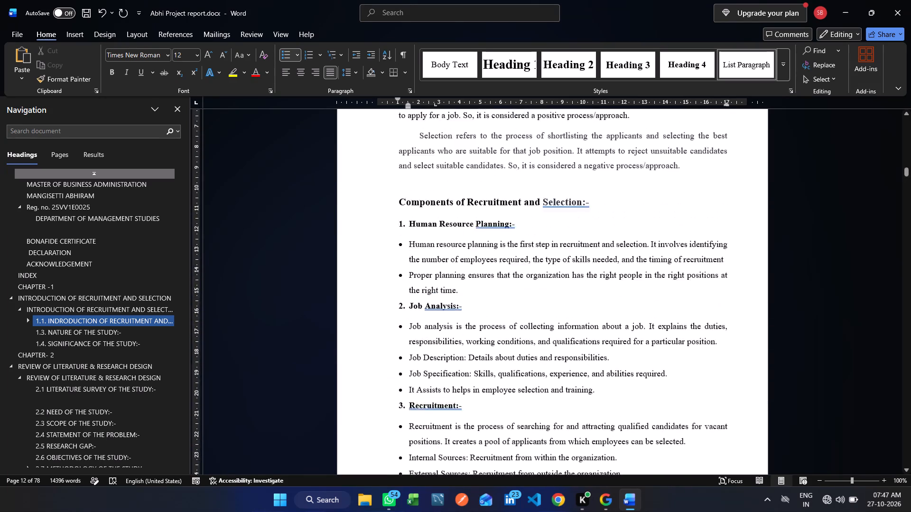
scroll(411, 251, "up", 20)
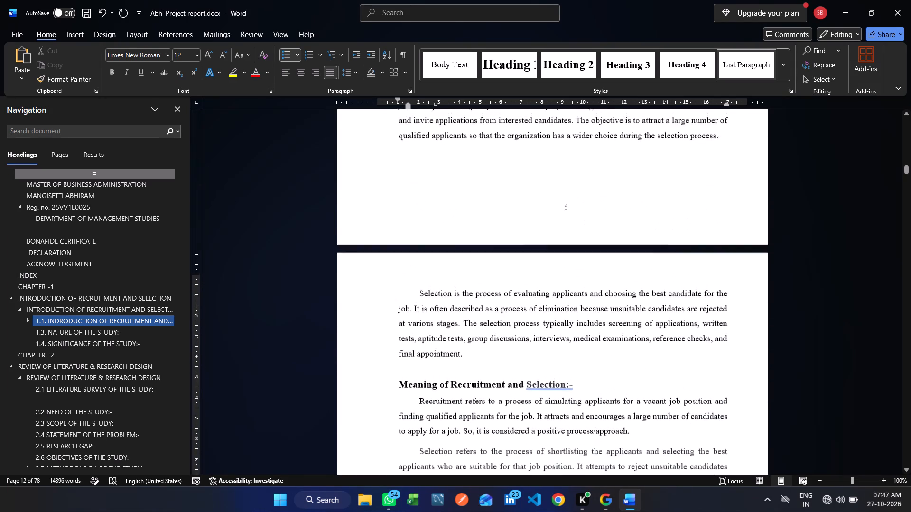
scroll(411, 251, "up", 20)
scroll(411, 251, "up", 1)
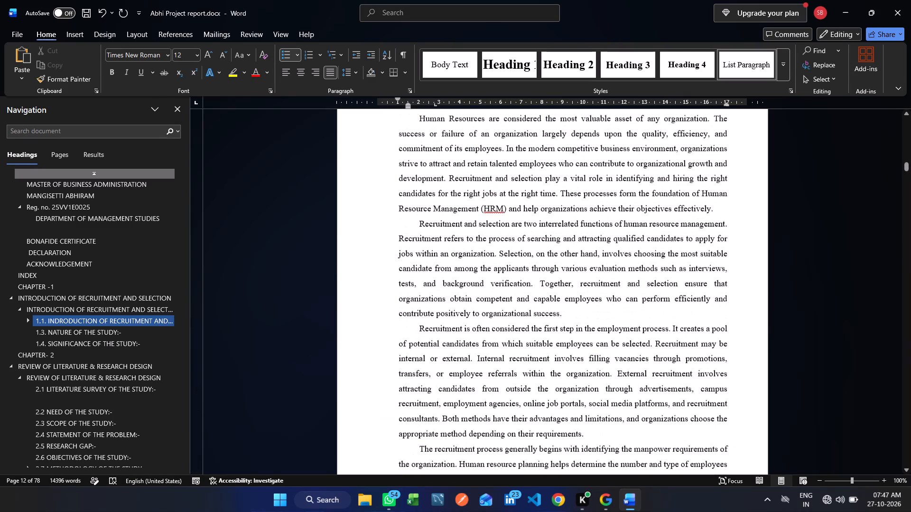
scroll(411, 251, "up", 4)
scroll(411, 251, "down", 10)
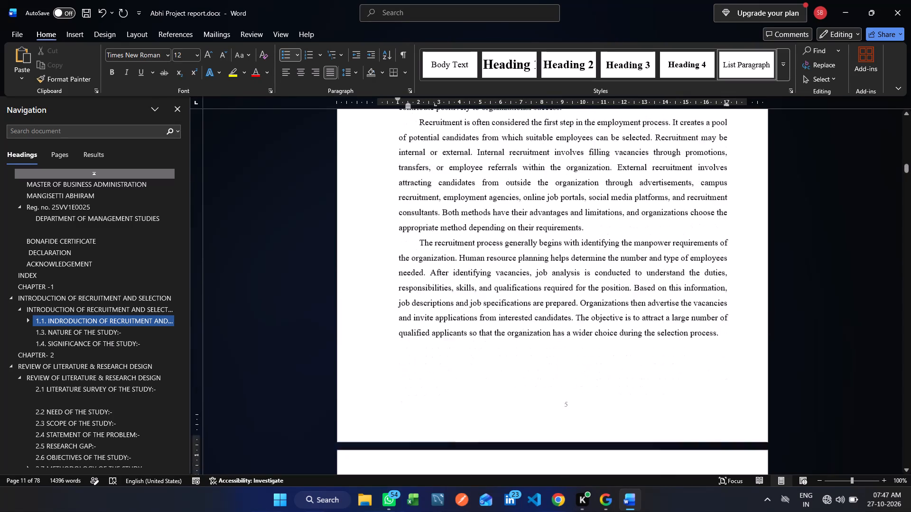
scroll(411, 251, "down", 20)
scroll(411, 251, "down", 2)
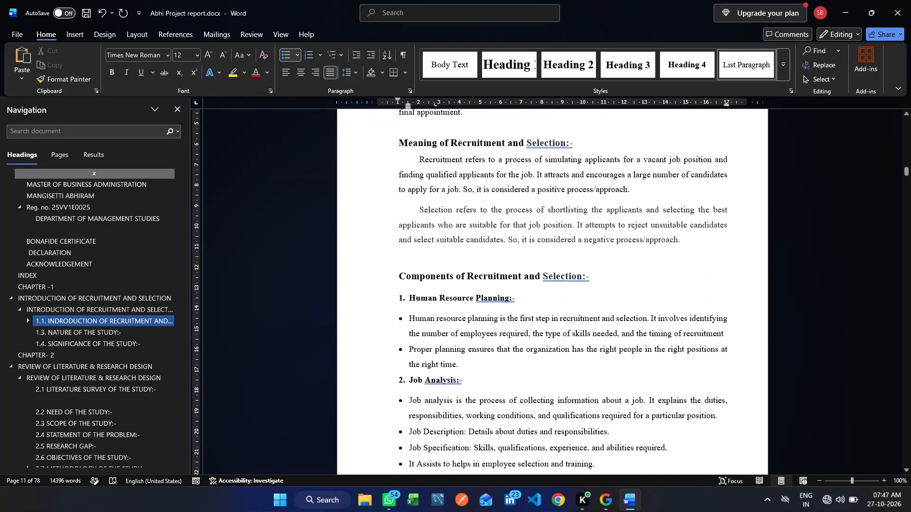
scroll(411, 251, "down", 20)
scroll(411, 251, "down", 2)
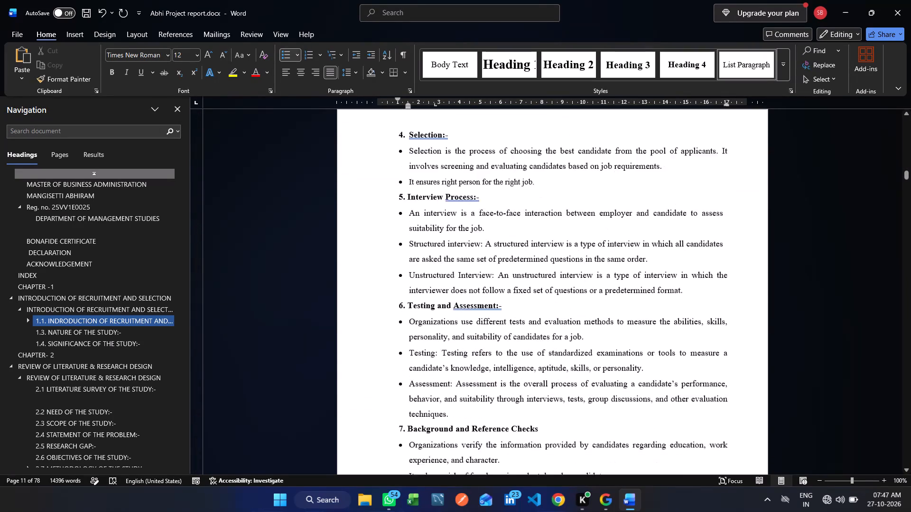
scroll(411, 251, "down", 20)
scroll(411, 251, "down", 2)
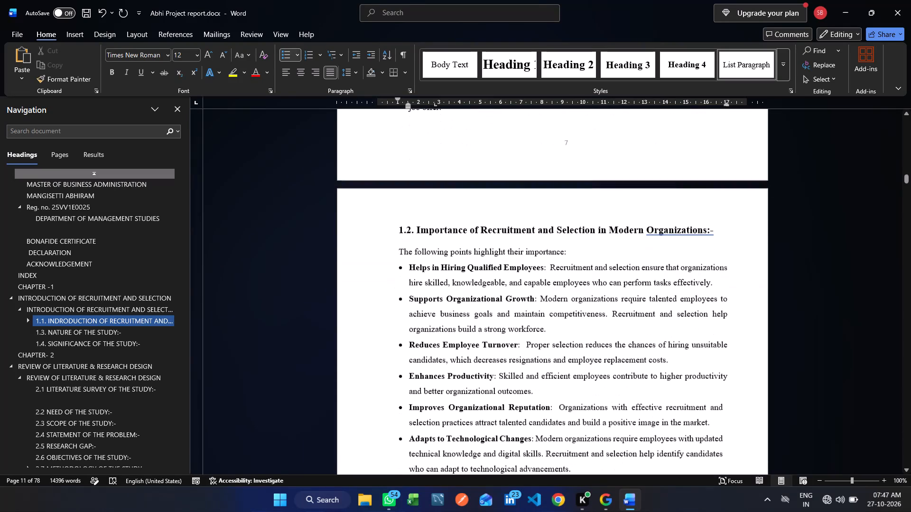
Insert an empty paragraph after the last 1.3 paragraph so the 1.4 Significance of the Study heading moves to the following page.
scroll(411, 251, "down", 20)
scroll(411, 251, "down", 1)
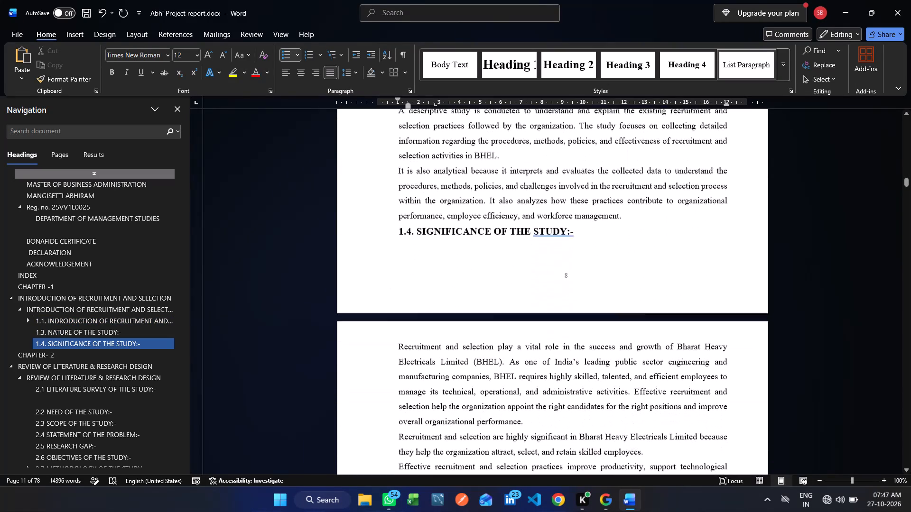
scroll(411, 251, "down", 3)
left_click(627, 232)
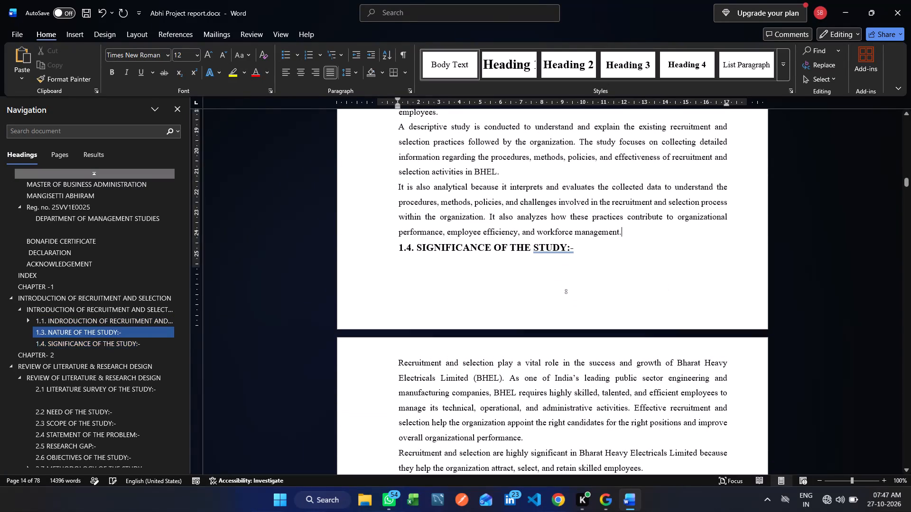
key("Return")
Check the page layout of sections 1.3 and 1.4 up to the end of chapter 1.
scroll(627, 232, "down", 1)
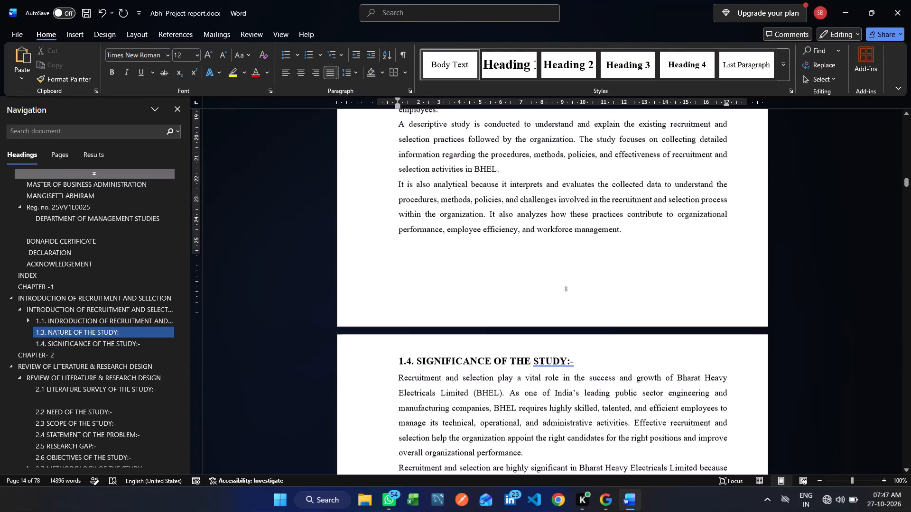
scroll(627, 232, "down", 9)
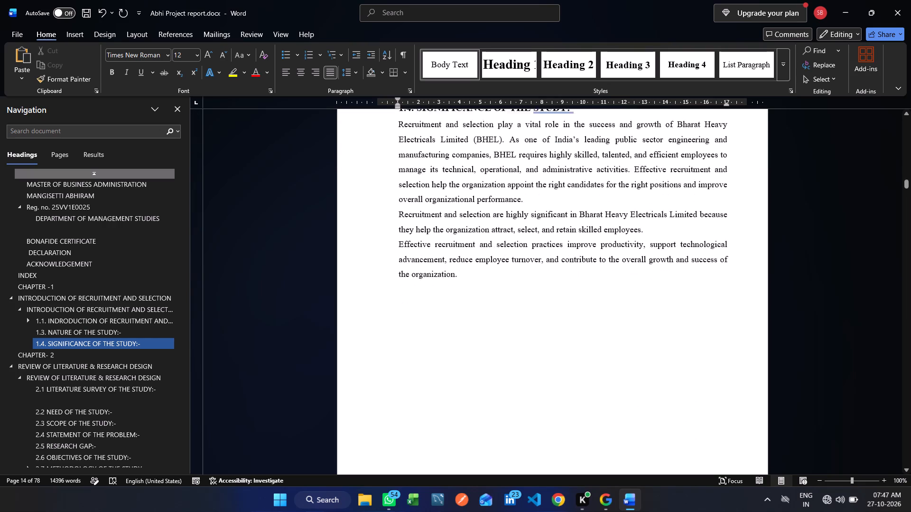
scroll(627, 232, "down", 3)
scroll(632, 261, "up", 10)
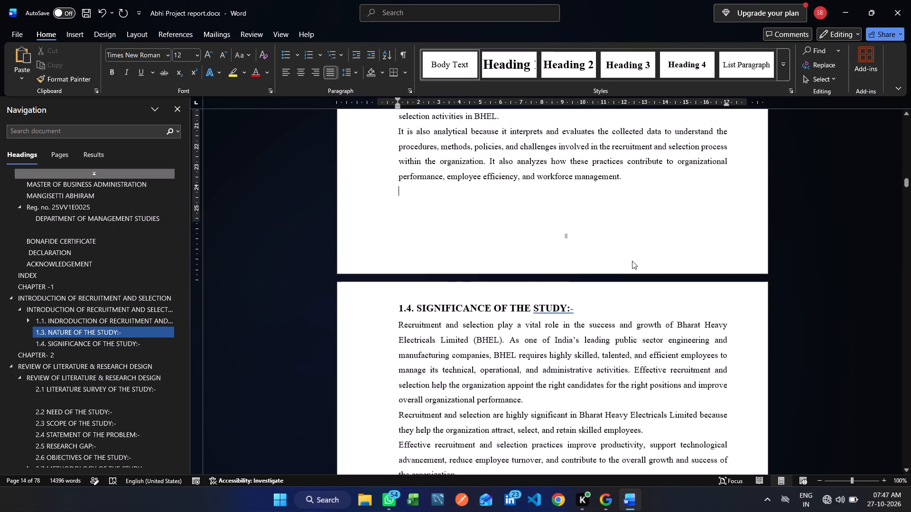
scroll(632, 261, "up", 9)
scroll(632, 261, "down", 3)
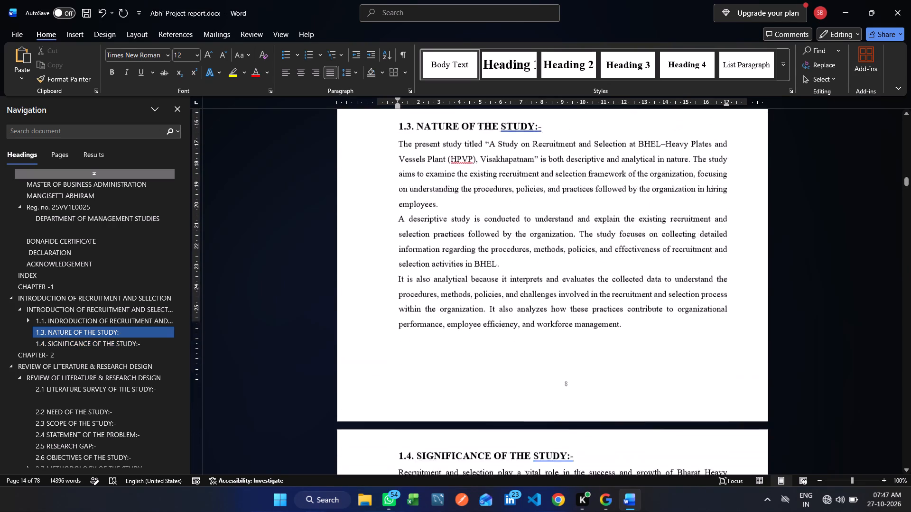
scroll(632, 261, "down", 20)
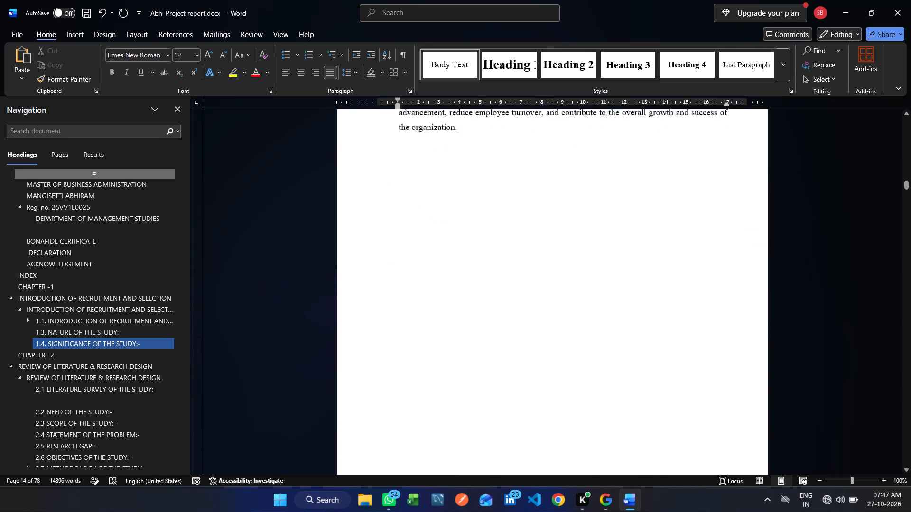
Review the layout and headings of chapter 2 from its title page through sections 2.1 to 2.7 and the secondary data list.
scroll(632, 261, "down", 20)
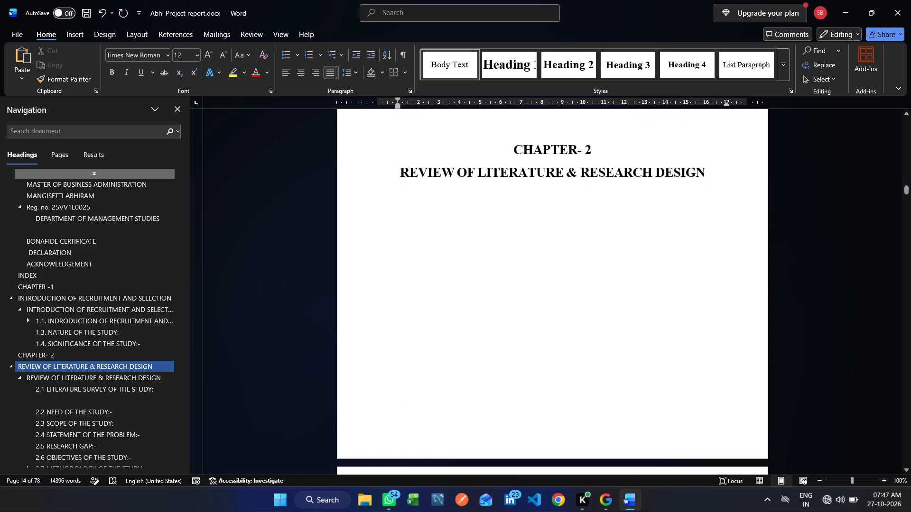
scroll(632, 261, "down", 20)
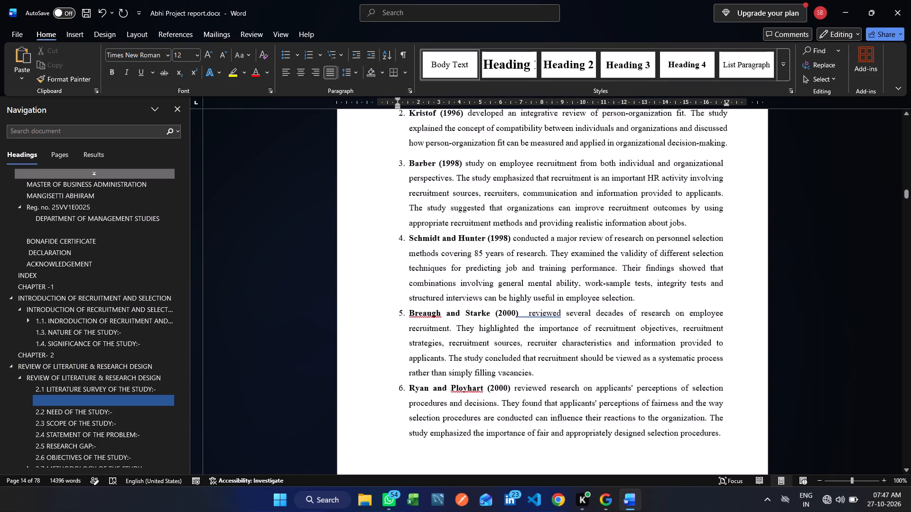
scroll(632, 261, "down", 20)
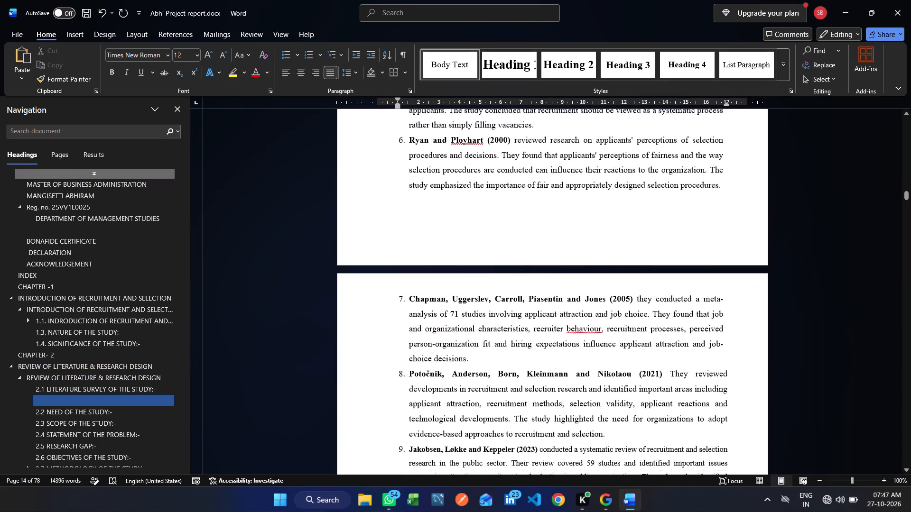
scroll(632, 261, "down", 20)
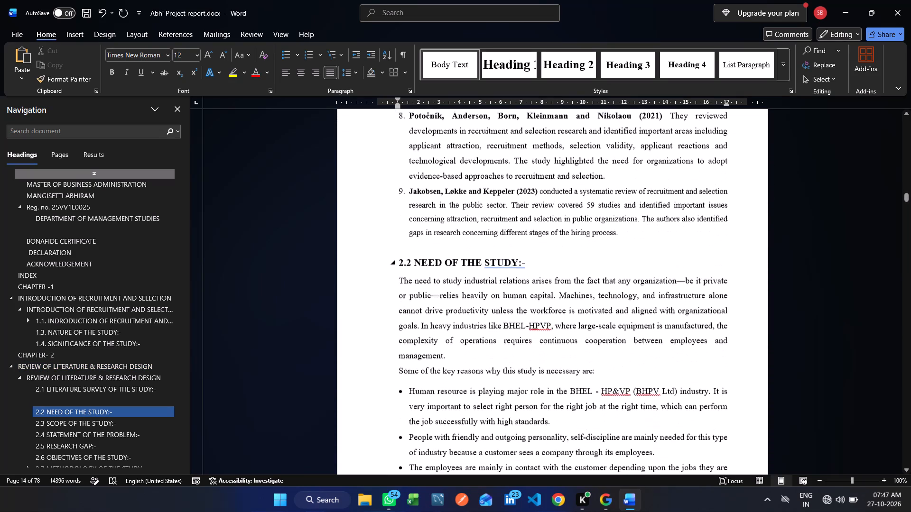
scroll(632, 261, "down", 12)
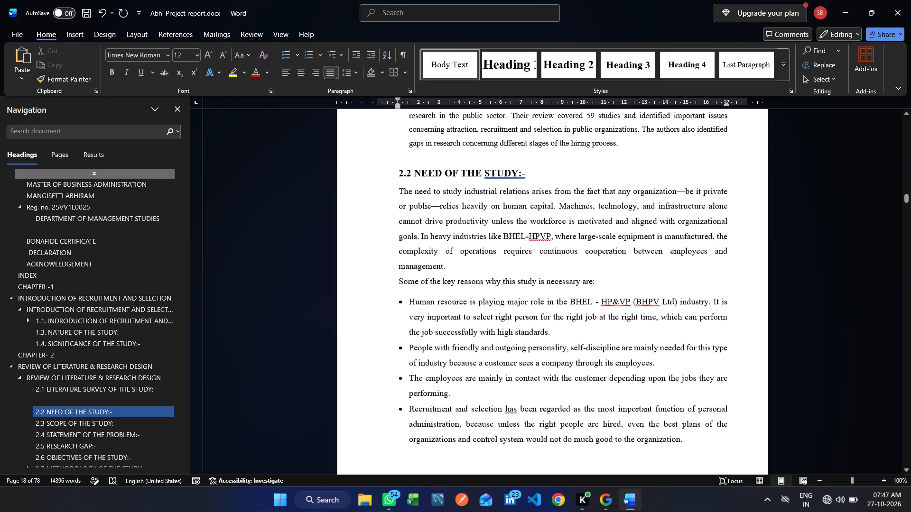
scroll(632, 261, "down", 15)
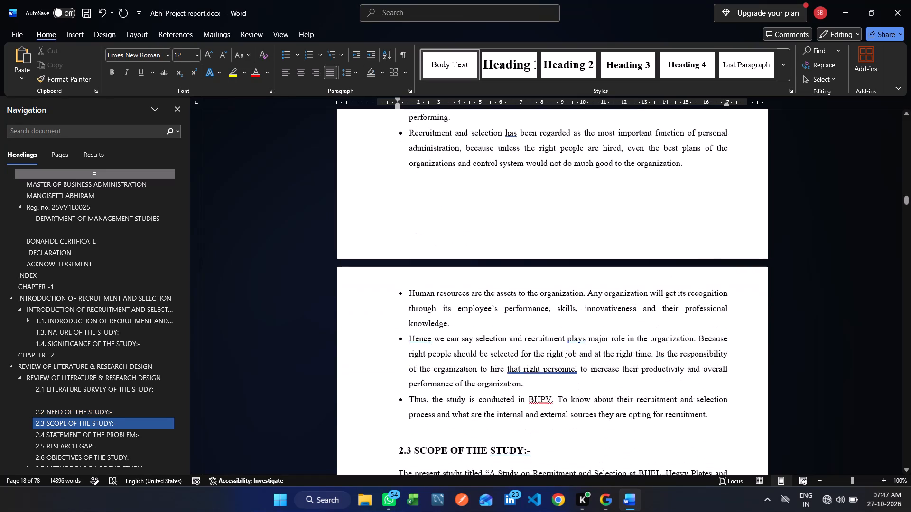
scroll(632, 261, "down", 15)
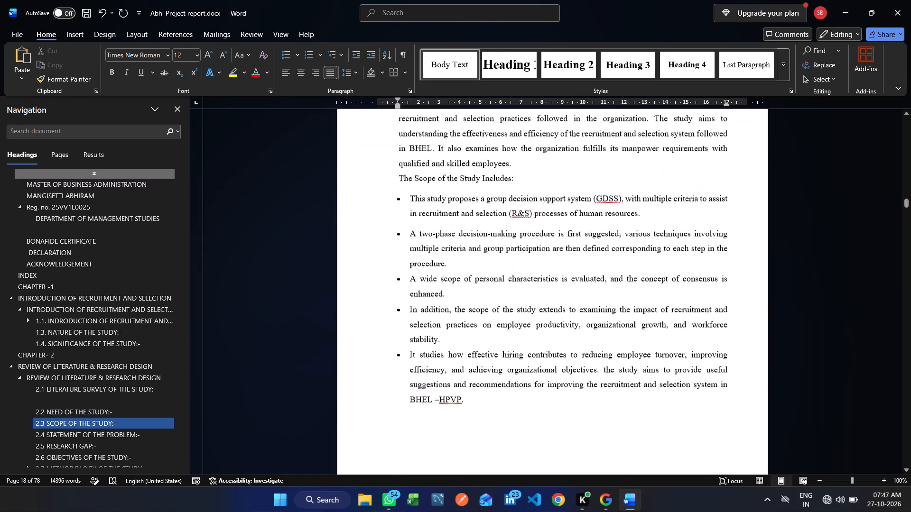
scroll(632, 261, "down", 14)
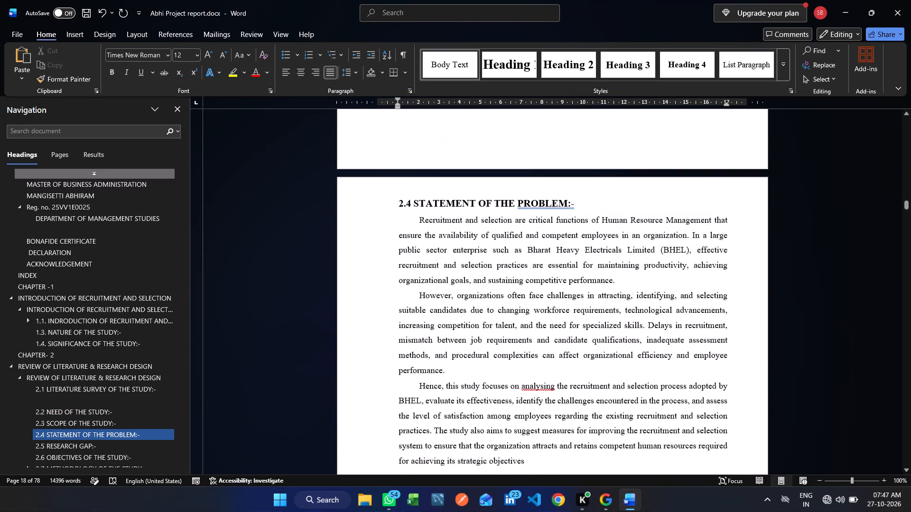
scroll(632, 261, "down", 7)
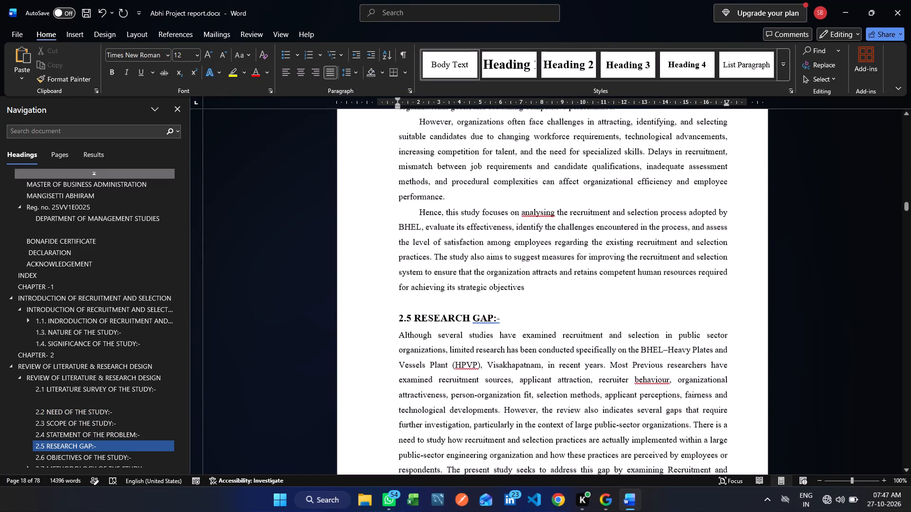
scroll(632, 261, "down", 5)
scroll(632, 261, "up", 4)
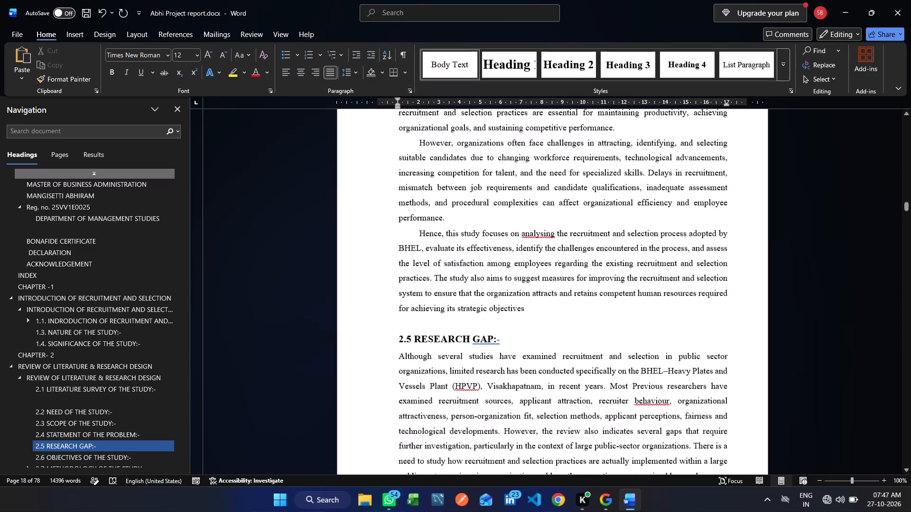
scroll(632, 261, "up", 6)
scroll(632, 261, "down", 7)
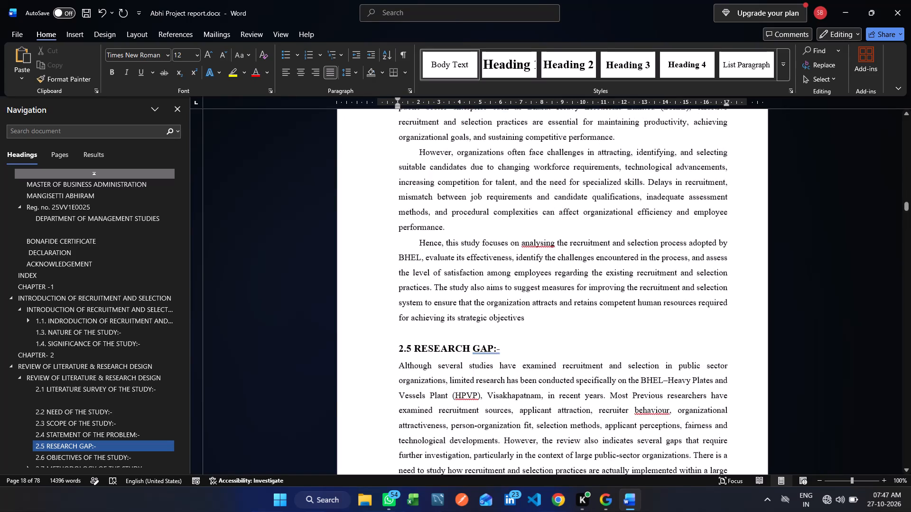
scroll(632, 261, "down", 12)
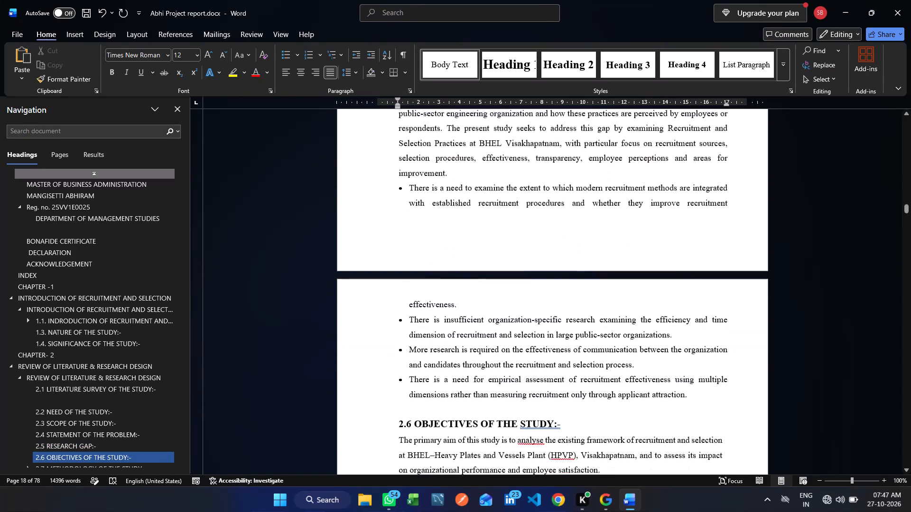
scroll(632, 261, "down", 12)
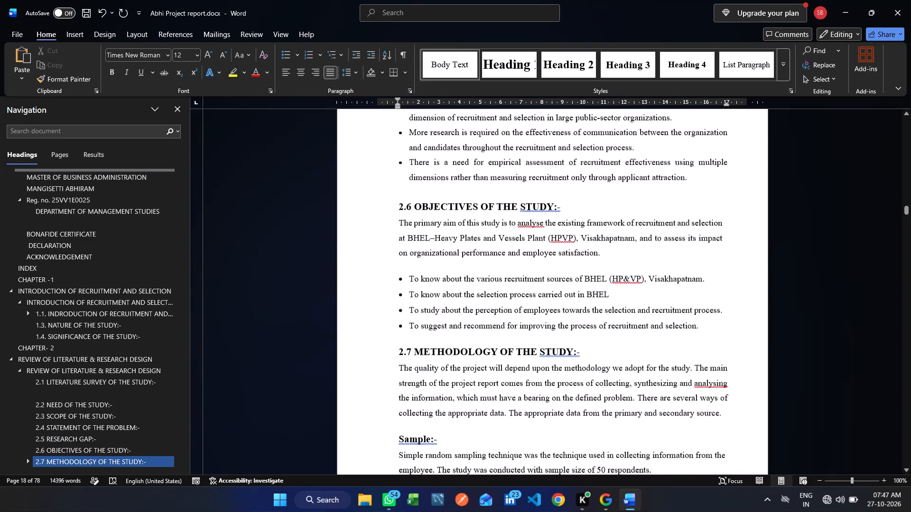
scroll(632, 261, "down", 12)
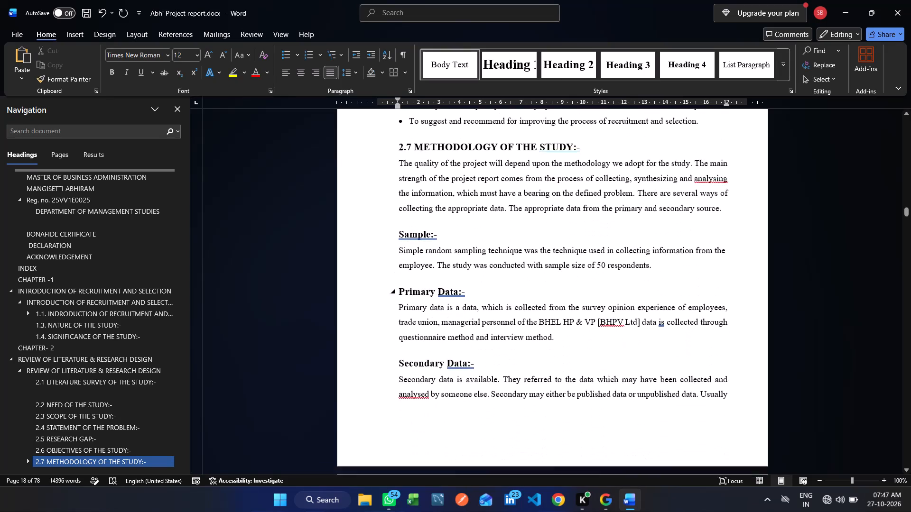
scroll(632, 261, "down", 11)
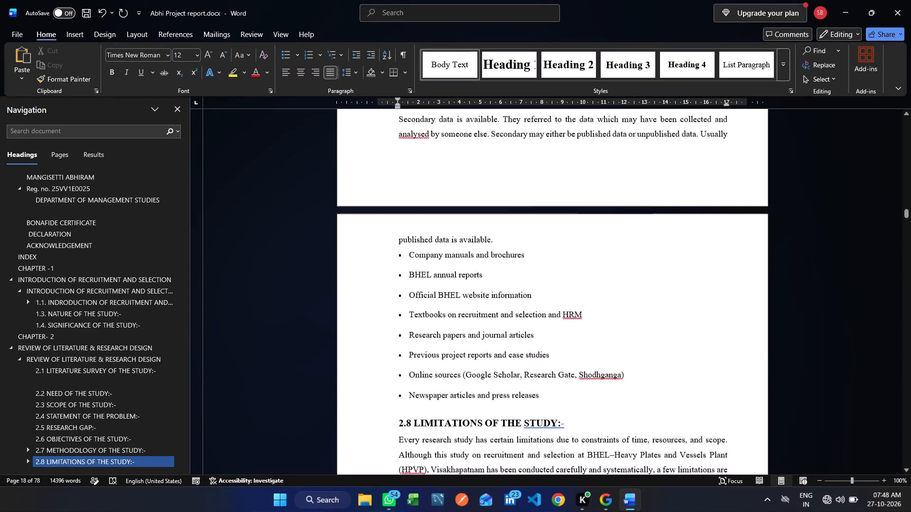
Shorten the "Key Limitations:" subheading in section 2.8 to "Limitations:".
scroll(632, 261, "down", 11)
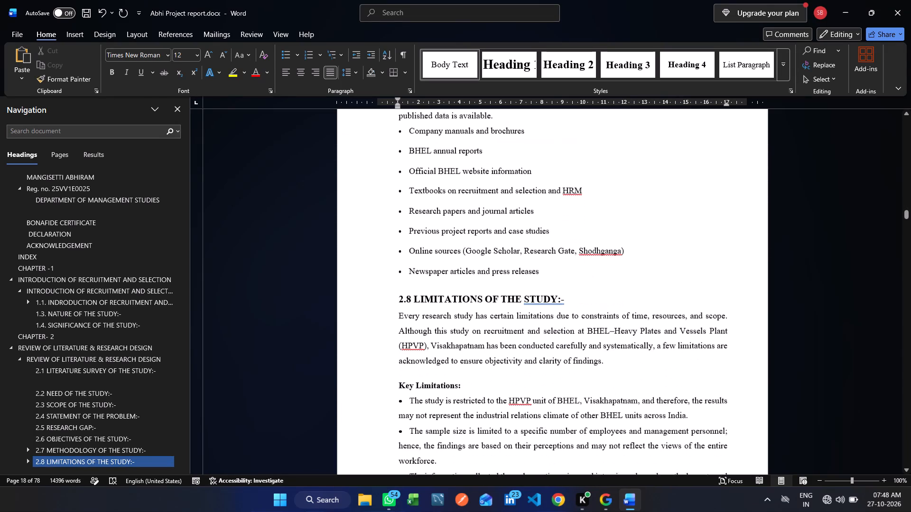
left_click(415, 383)
key("BackSpace")
key("BackSpace")
key("BackSpace")
key("BackSpace")
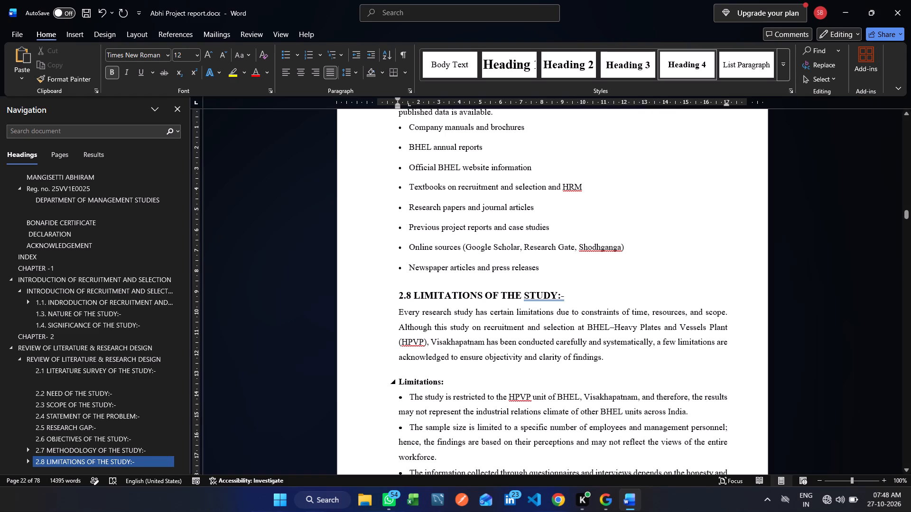
Delete the "Limitations:" subheading in section 2.8 together with the blank line above it.
left_click_drag(455, 384, 394, 370)
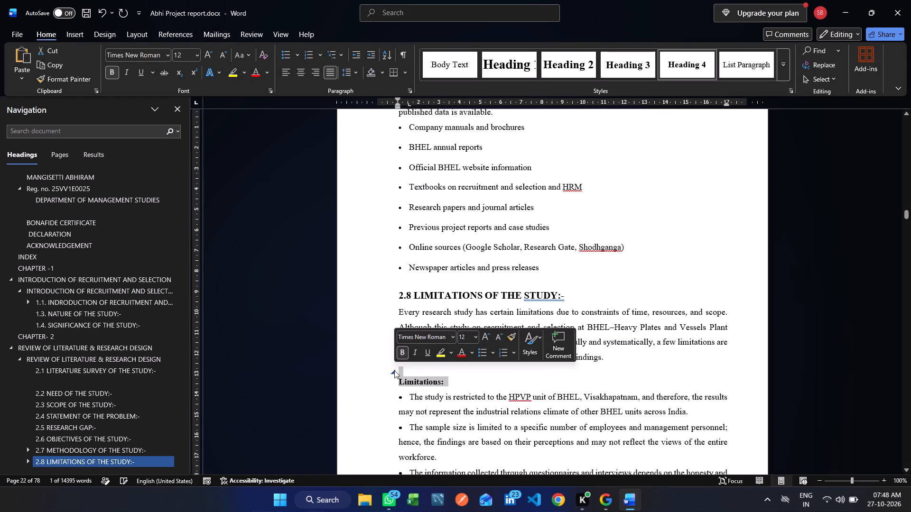
key("Delete")
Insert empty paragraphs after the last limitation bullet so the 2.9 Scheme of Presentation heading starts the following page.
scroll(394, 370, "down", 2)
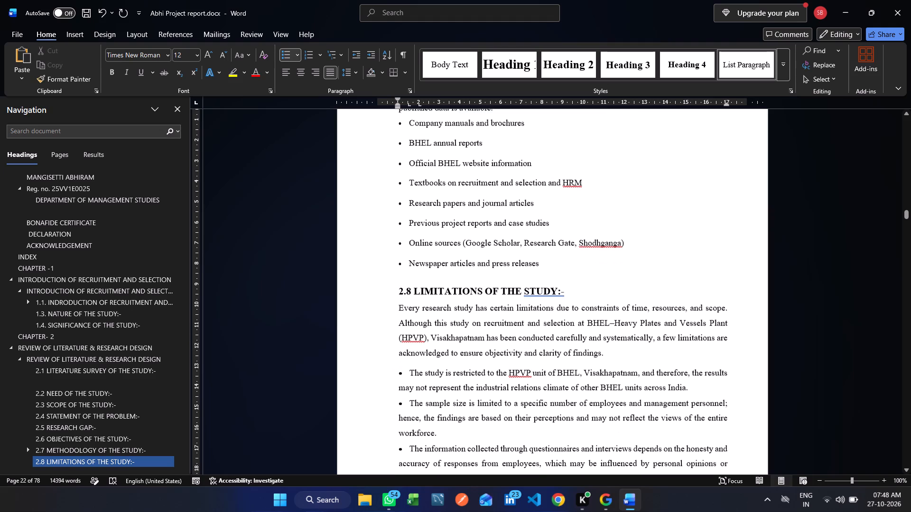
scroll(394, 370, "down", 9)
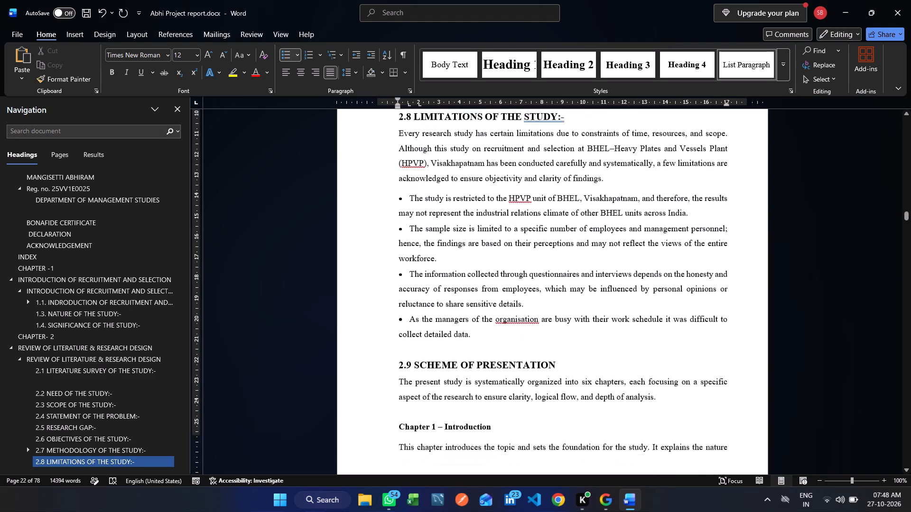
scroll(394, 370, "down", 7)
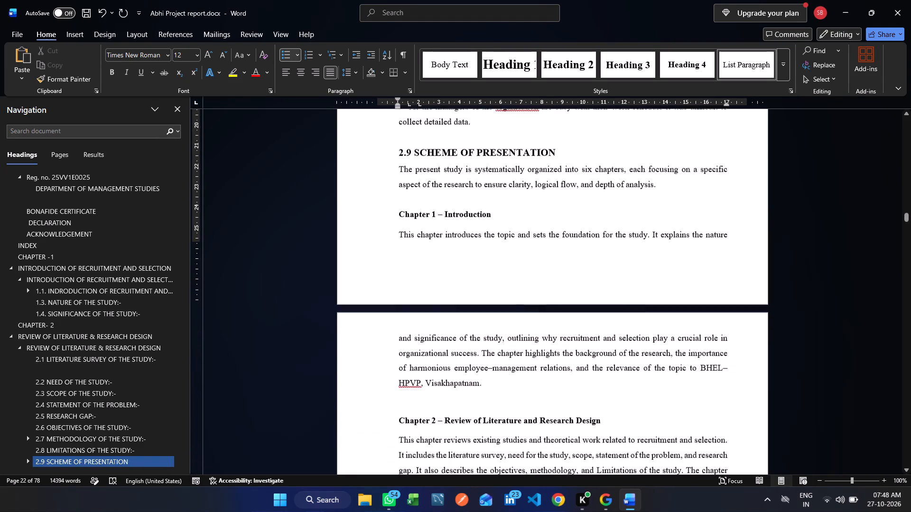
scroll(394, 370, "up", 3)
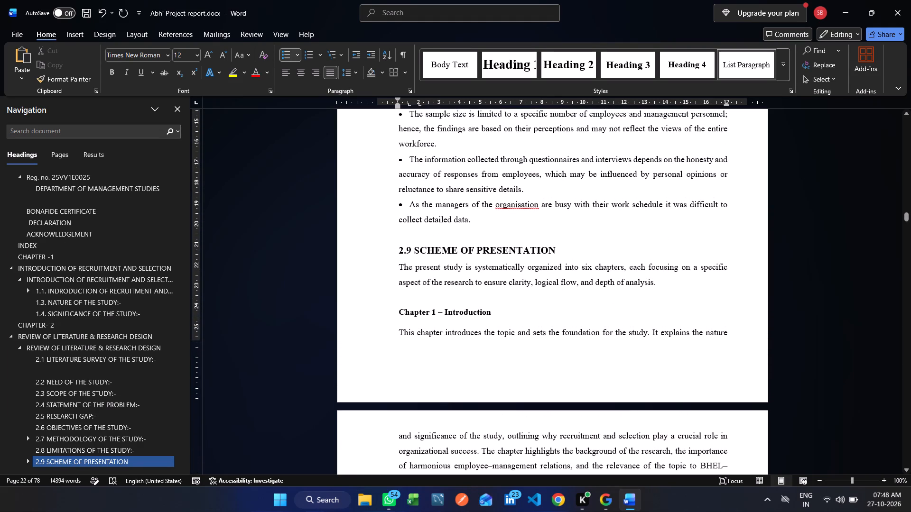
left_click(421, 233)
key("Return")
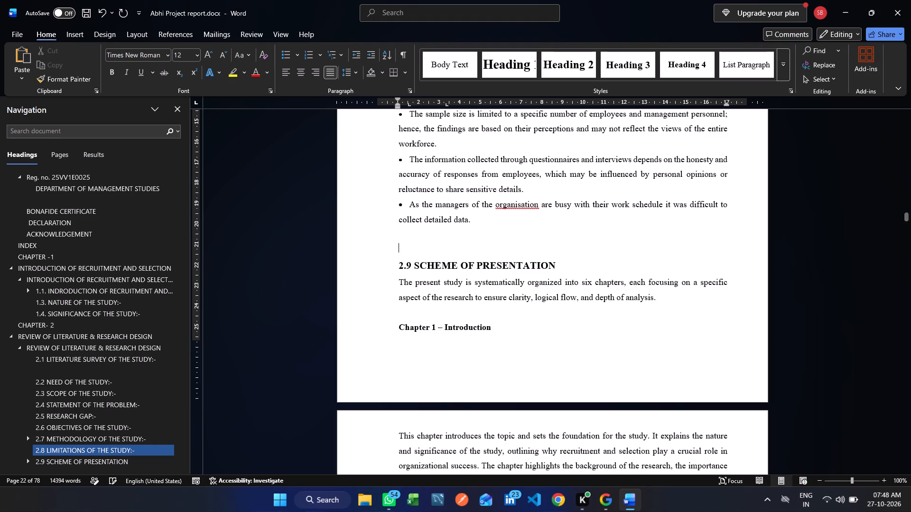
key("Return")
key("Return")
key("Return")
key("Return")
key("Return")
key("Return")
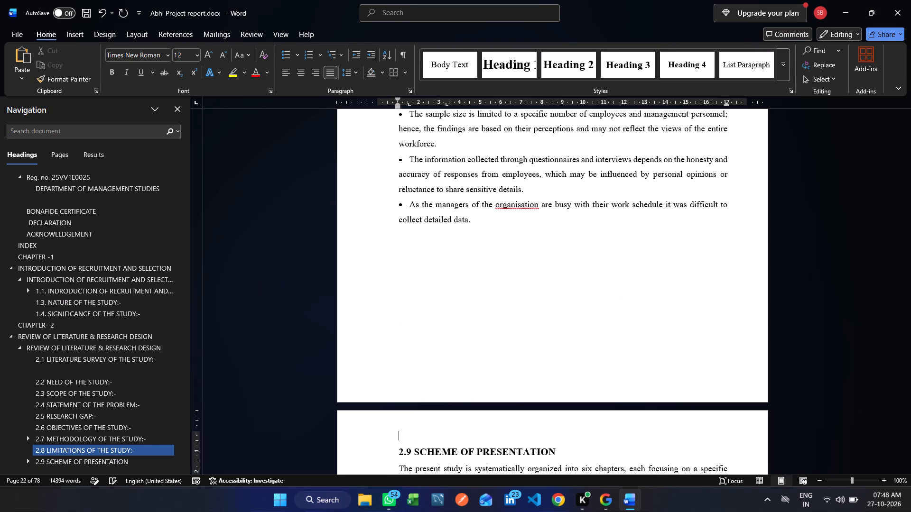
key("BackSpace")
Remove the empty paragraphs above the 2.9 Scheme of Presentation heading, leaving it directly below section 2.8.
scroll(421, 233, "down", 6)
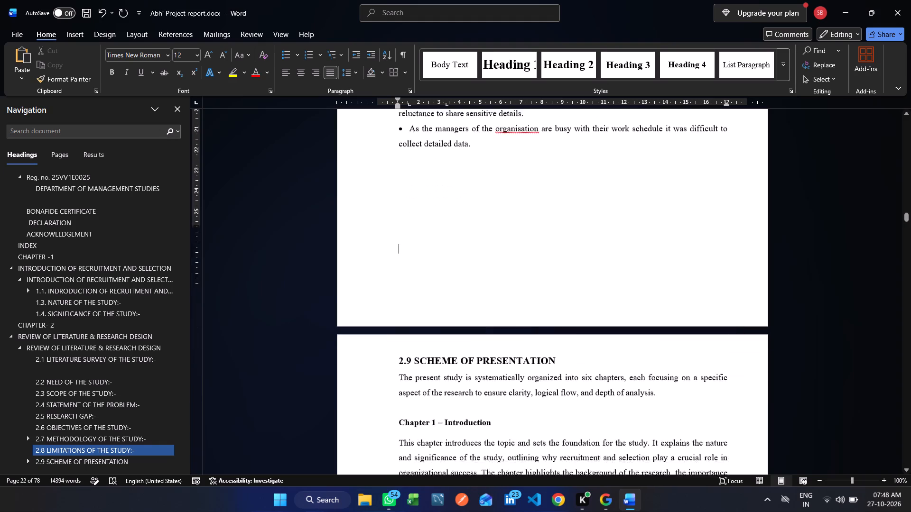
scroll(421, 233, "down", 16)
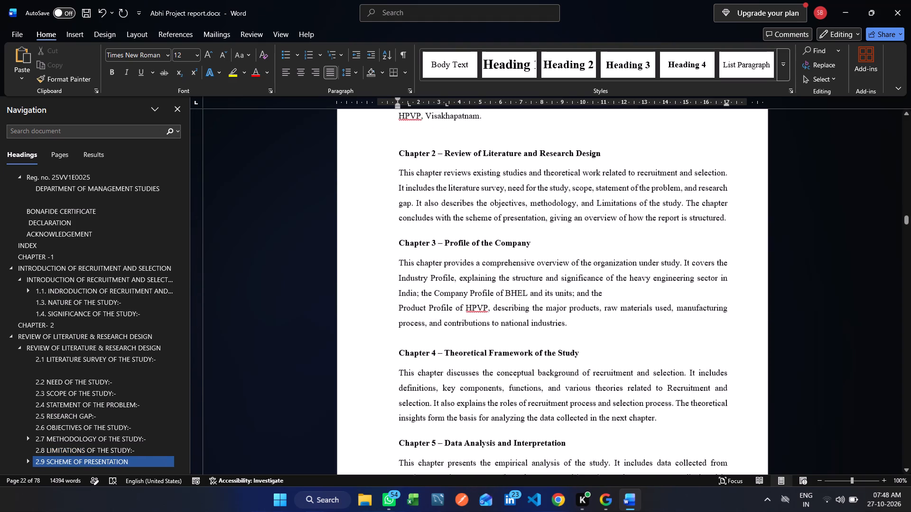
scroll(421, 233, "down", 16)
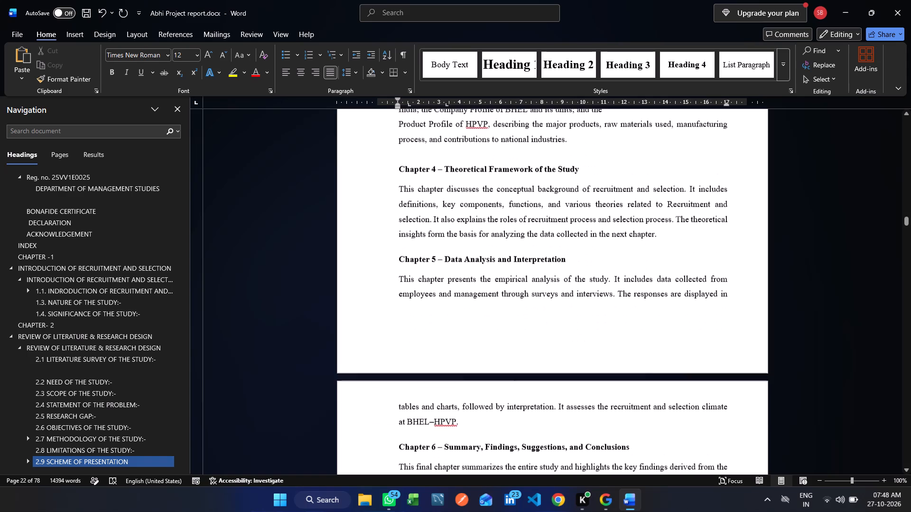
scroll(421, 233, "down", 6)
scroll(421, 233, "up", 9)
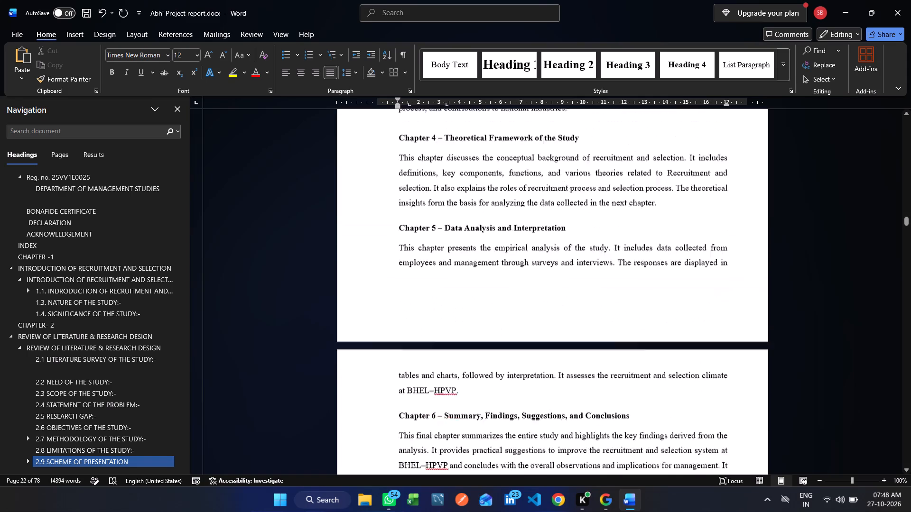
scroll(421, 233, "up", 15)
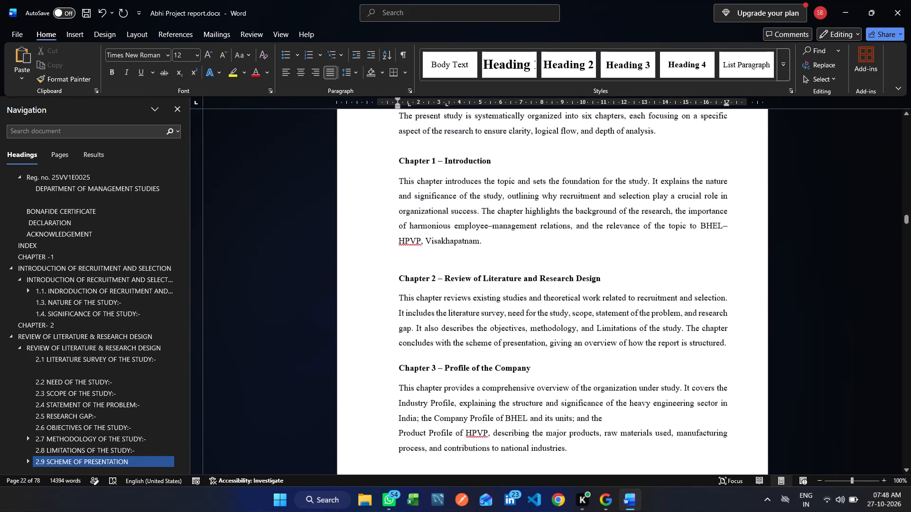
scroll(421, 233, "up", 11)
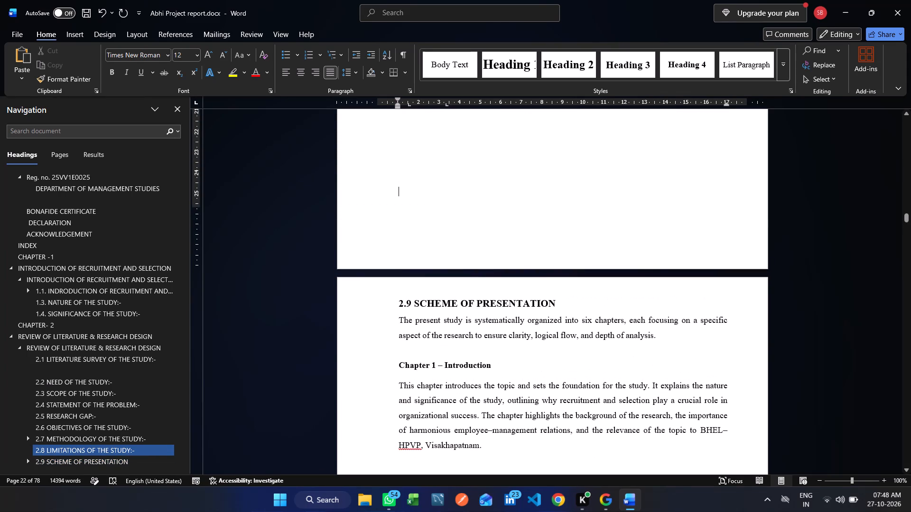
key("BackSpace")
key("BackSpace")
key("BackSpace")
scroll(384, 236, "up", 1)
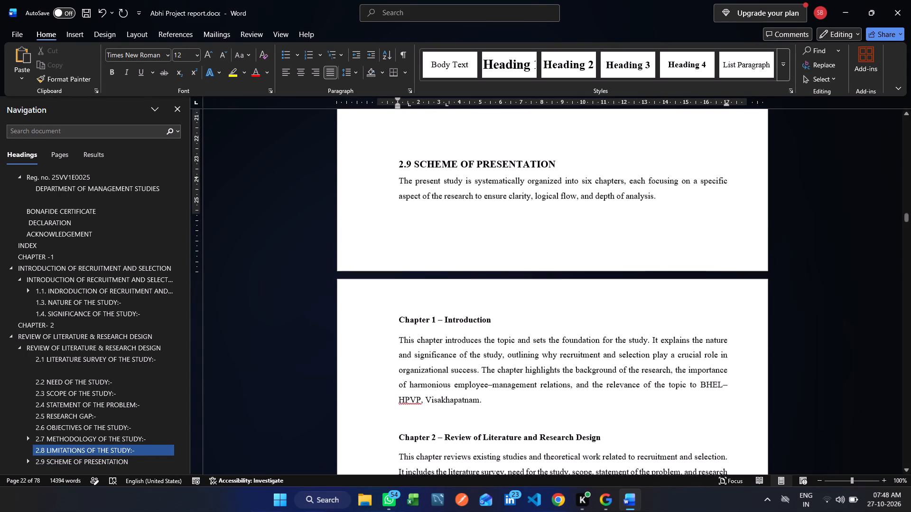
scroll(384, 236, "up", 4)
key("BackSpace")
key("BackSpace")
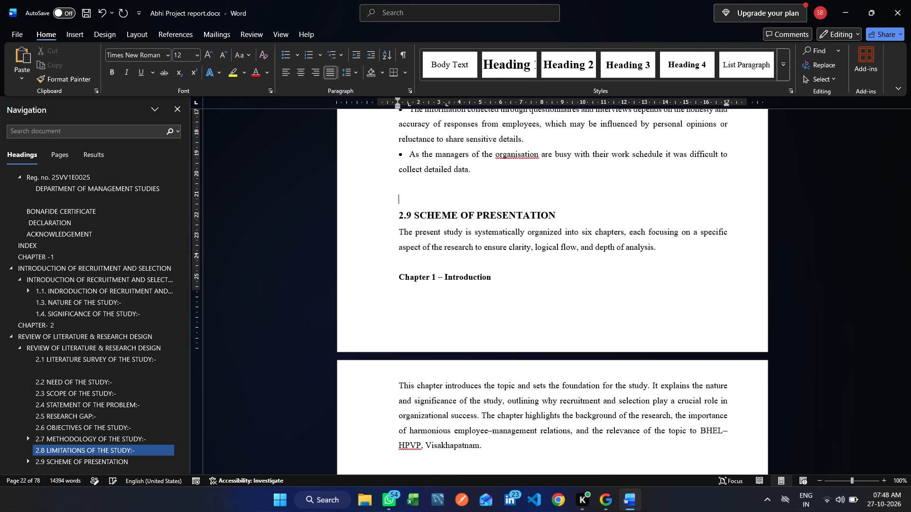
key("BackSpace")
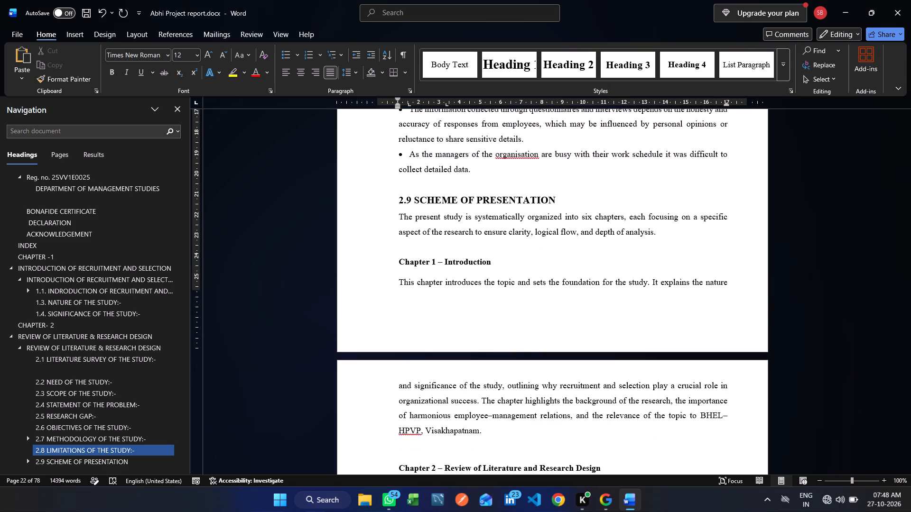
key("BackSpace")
Check how sections 2.8 and 2.9 break across pages, down to the Chapter 6 summary.
scroll(384, 236, "up", 2)
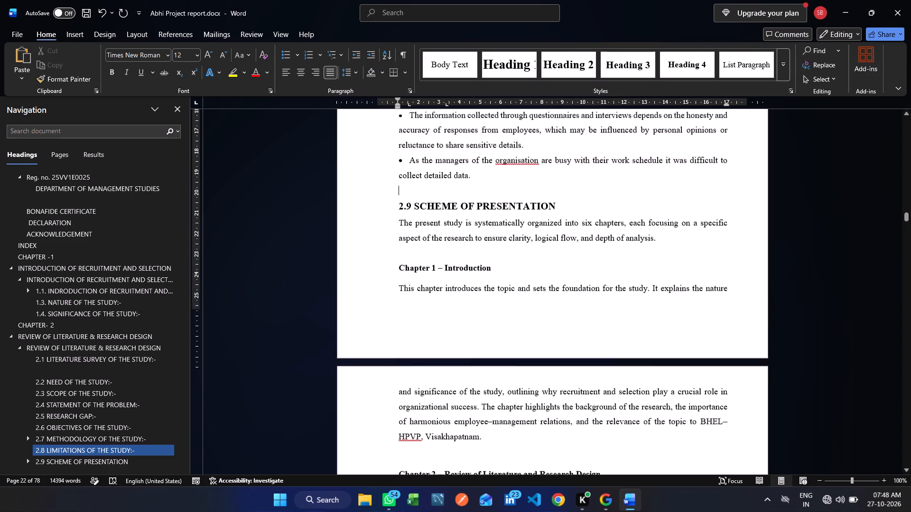
scroll(384, 236, "up", 14)
scroll(384, 236, "down", 2)
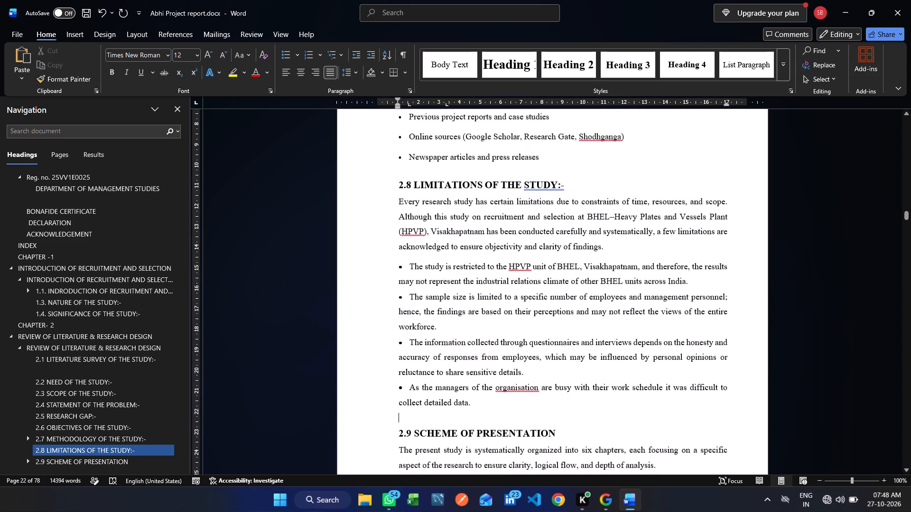
scroll(384, 236, "down", 14)
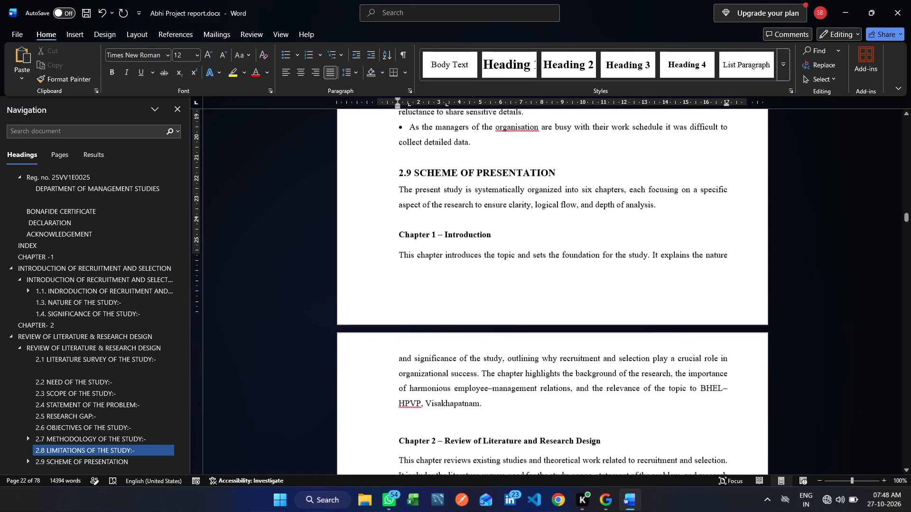
scroll(384, 236, "down", 15)
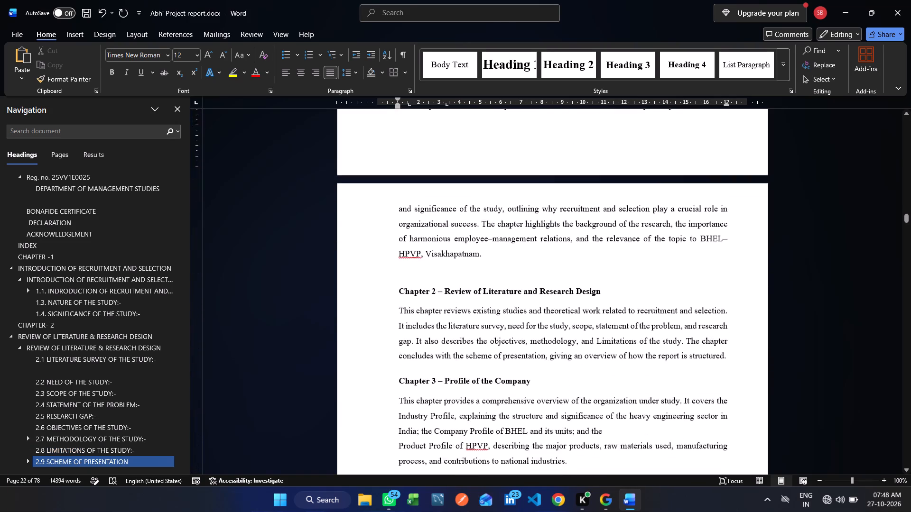
scroll(384, 236, "down", 19)
scroll(384, 236, "up", 2)
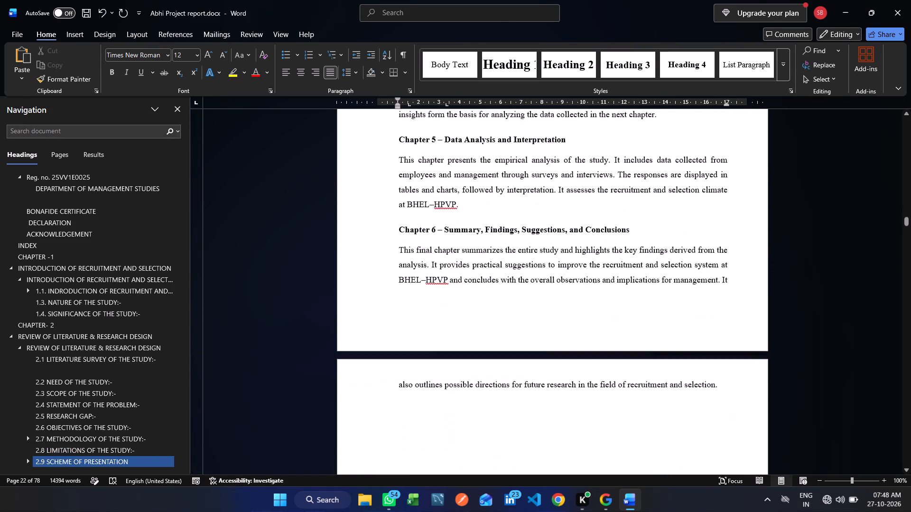
scroll(384, 236, "up", 14)
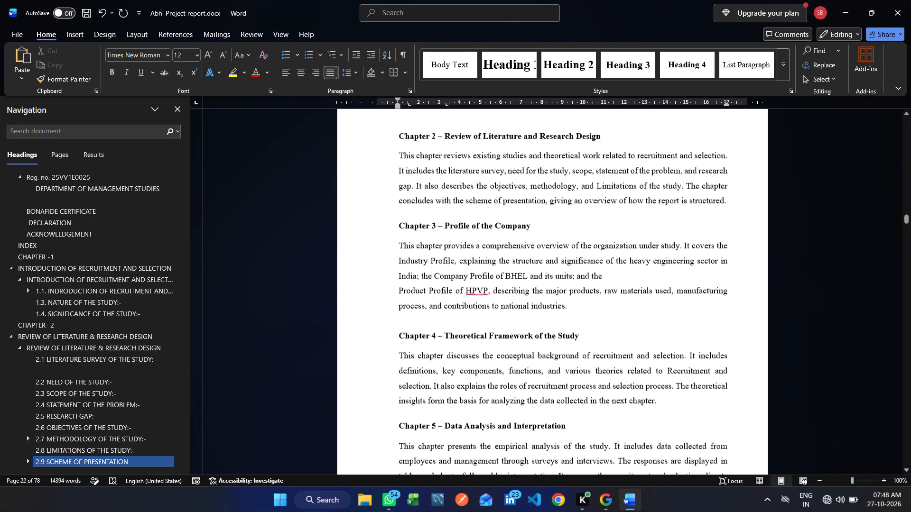
scroll(384, 236, "up", 14)
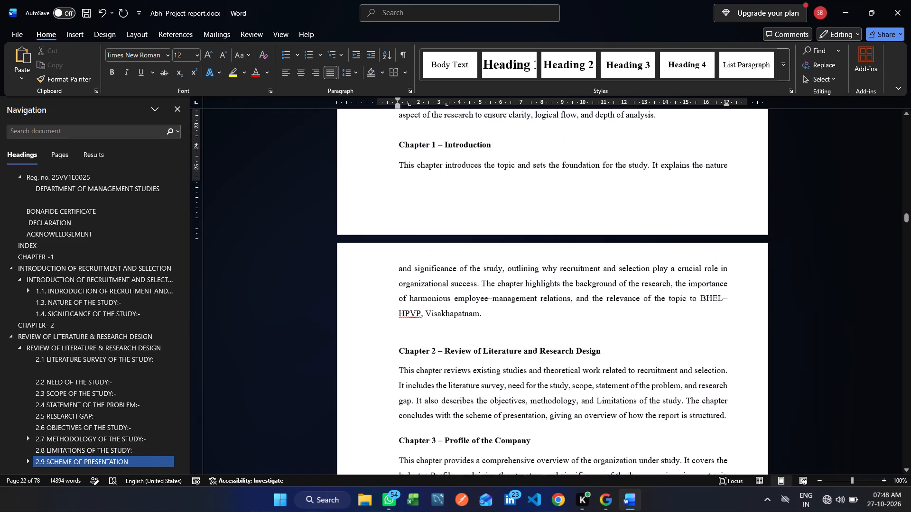
Insert empty paragraphs after the last 2.8 bullet to push the 2.9 Scheme of Presentation heading to the top of the following page.
scroll(384, 236, "up", 9)
key("Return")
key("Return")
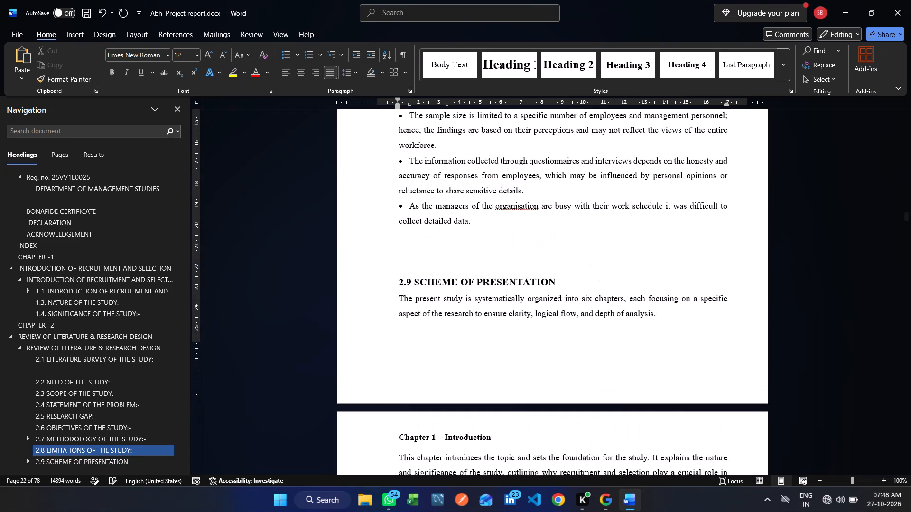
key("Return")
key("Return")
key("Return")
key("Return")
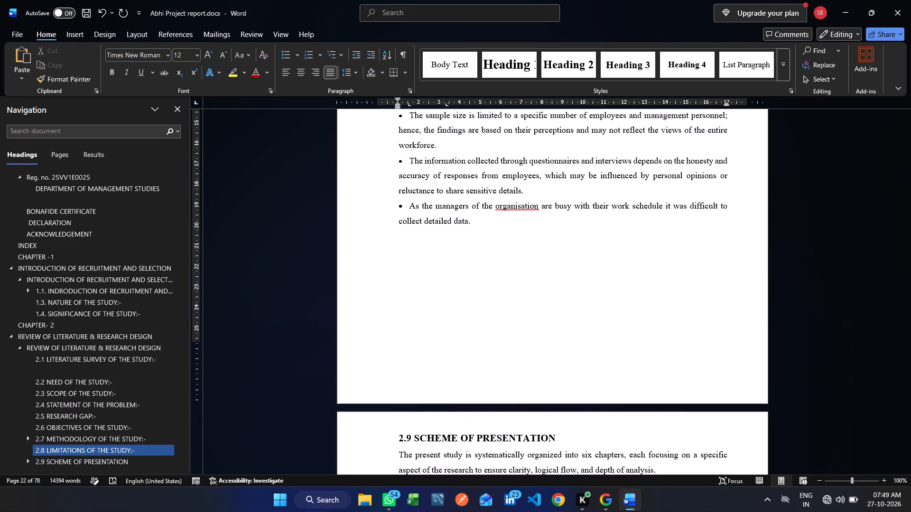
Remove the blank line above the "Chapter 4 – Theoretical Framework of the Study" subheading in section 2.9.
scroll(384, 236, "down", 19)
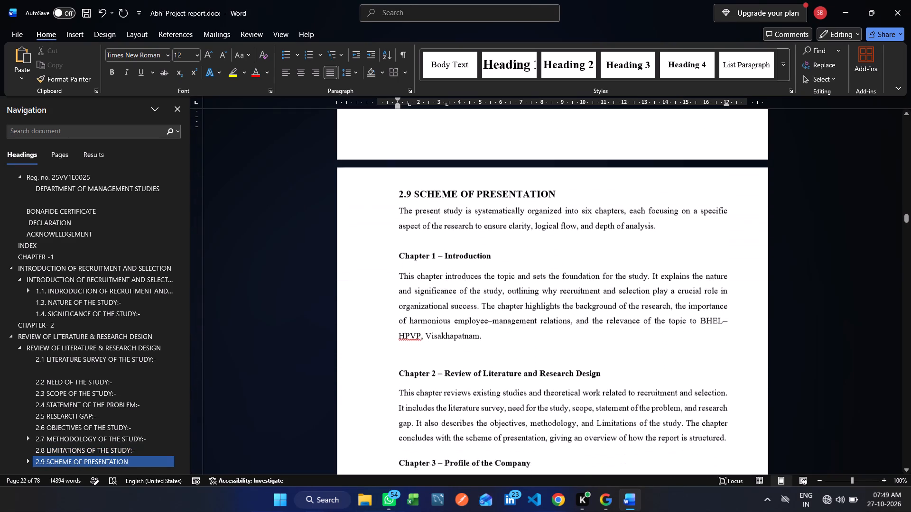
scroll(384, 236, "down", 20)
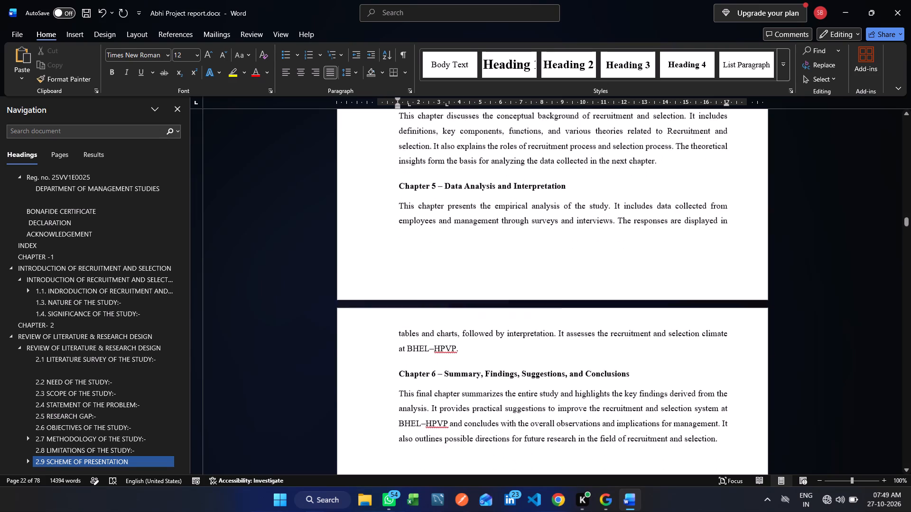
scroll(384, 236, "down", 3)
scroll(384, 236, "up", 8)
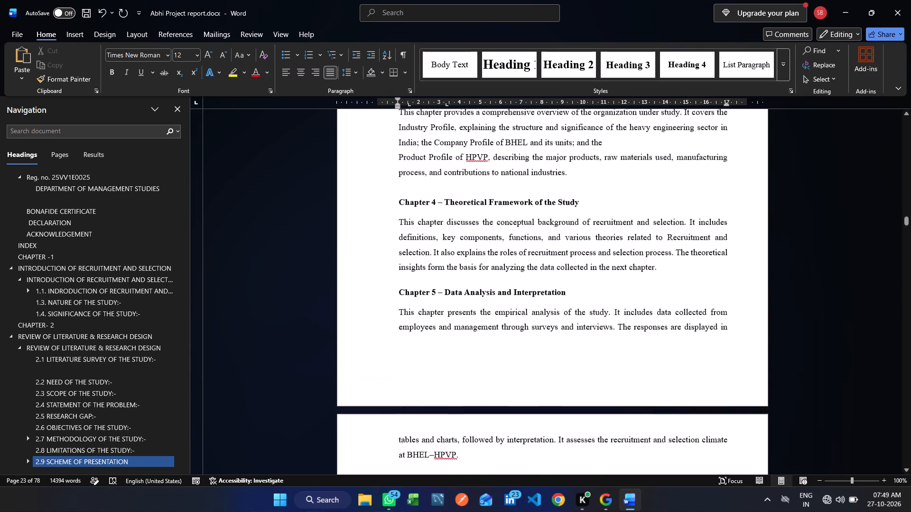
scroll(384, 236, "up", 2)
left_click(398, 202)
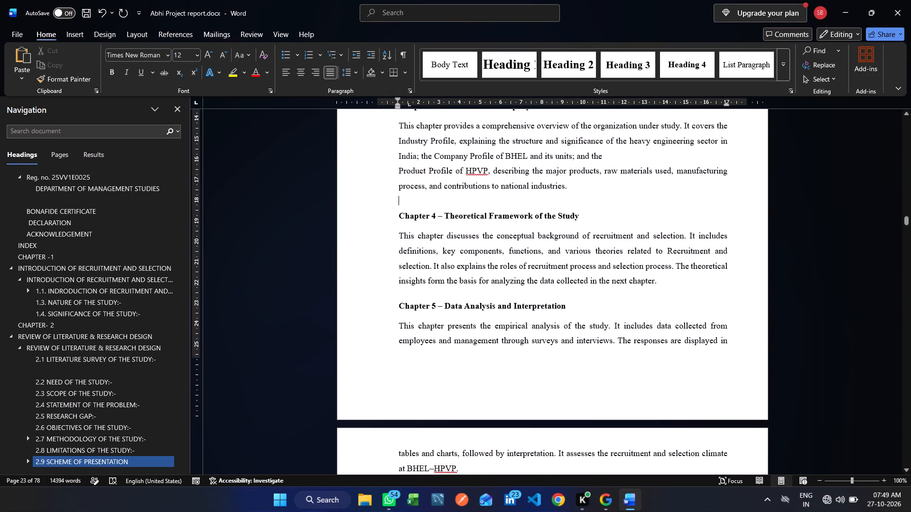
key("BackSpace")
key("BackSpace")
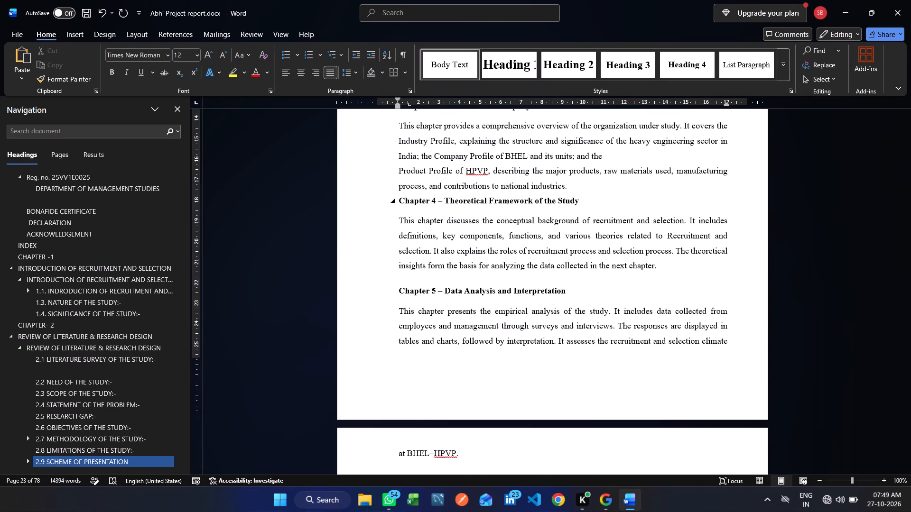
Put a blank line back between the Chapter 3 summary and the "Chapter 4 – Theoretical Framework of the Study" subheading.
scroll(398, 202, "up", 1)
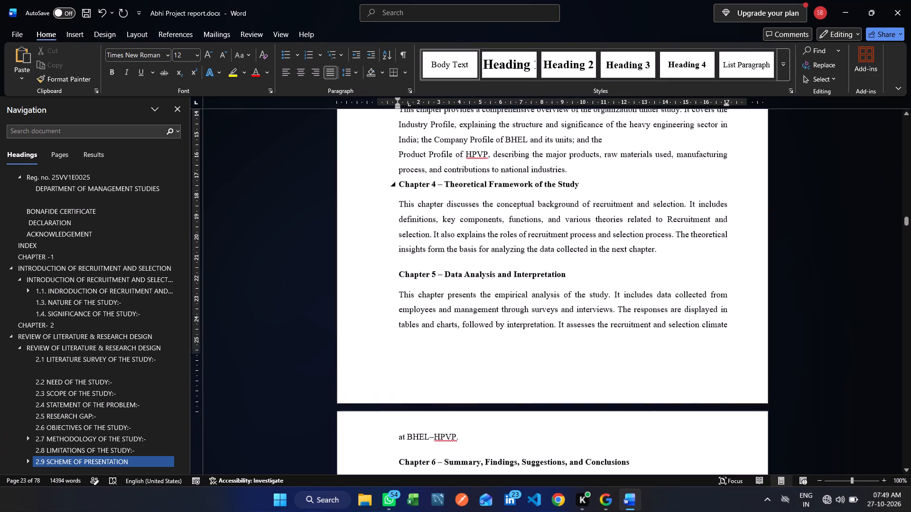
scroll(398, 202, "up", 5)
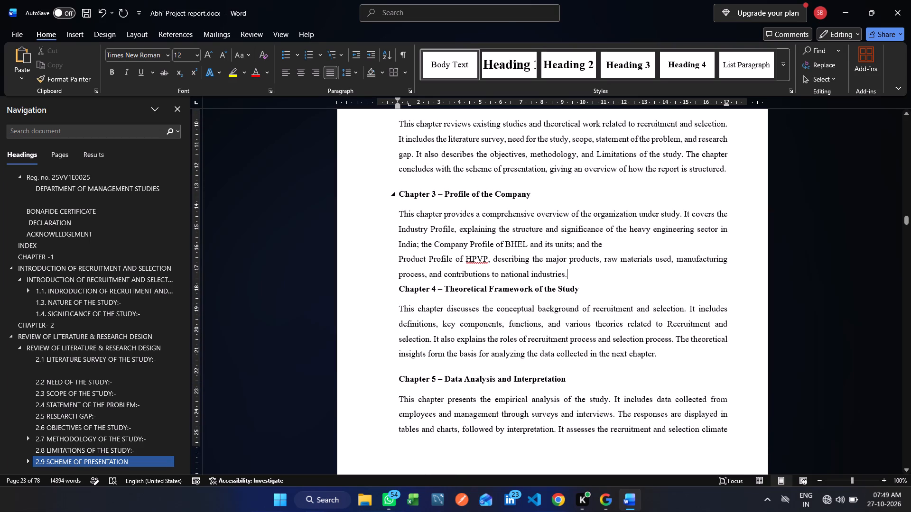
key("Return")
Check the spacing and page break of the Chapter 1 to Chapter 6 summaries in section 2.9 Scheme of Presentation.
scroll(398, 202, "down", 2)
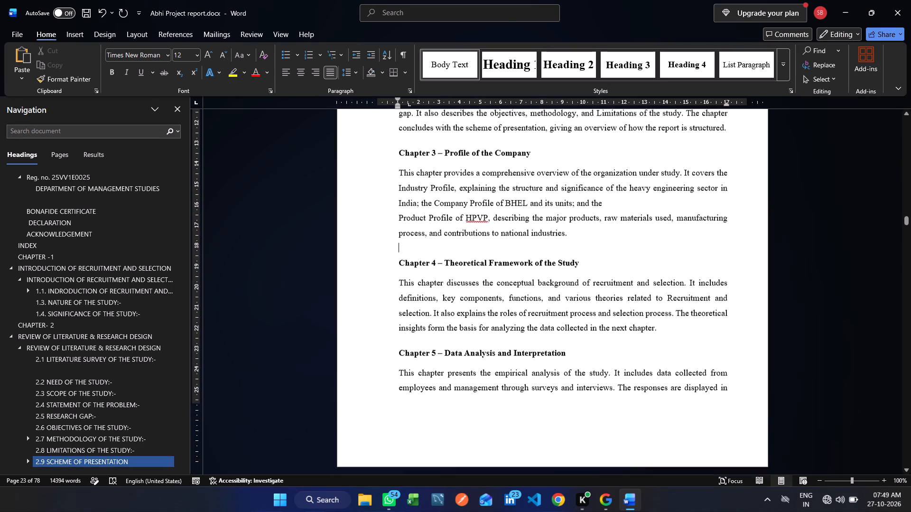
scroll(398, 202, "down", 3)
scroll(398, 202, "up", 4)
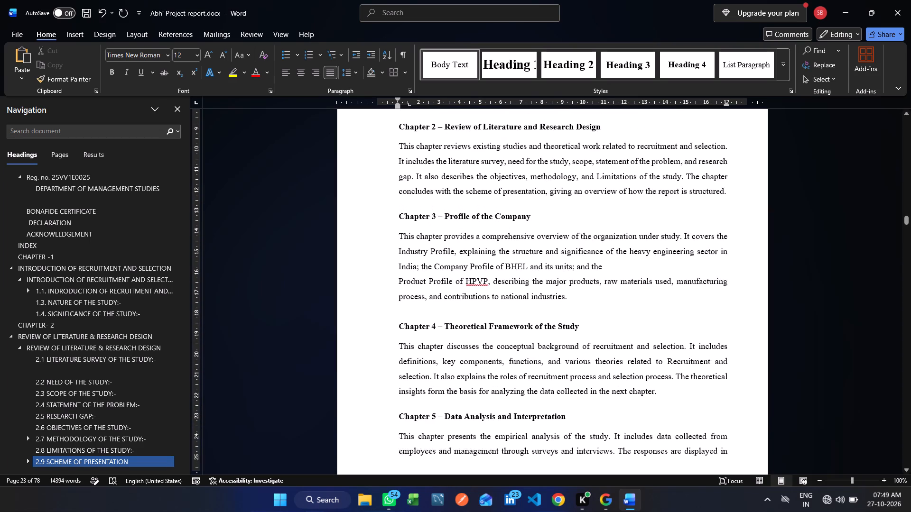
scroll(398, 202, "up", 5)
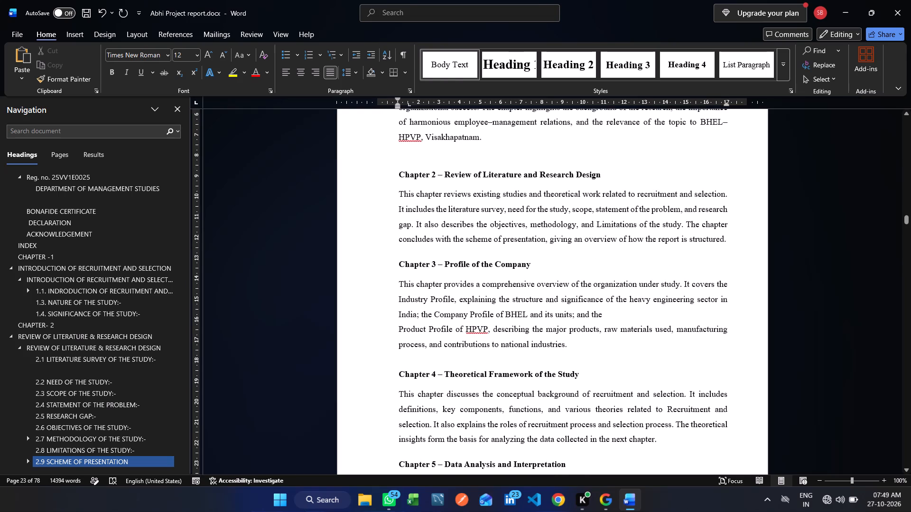
scroll(398, 202, "up", 10)
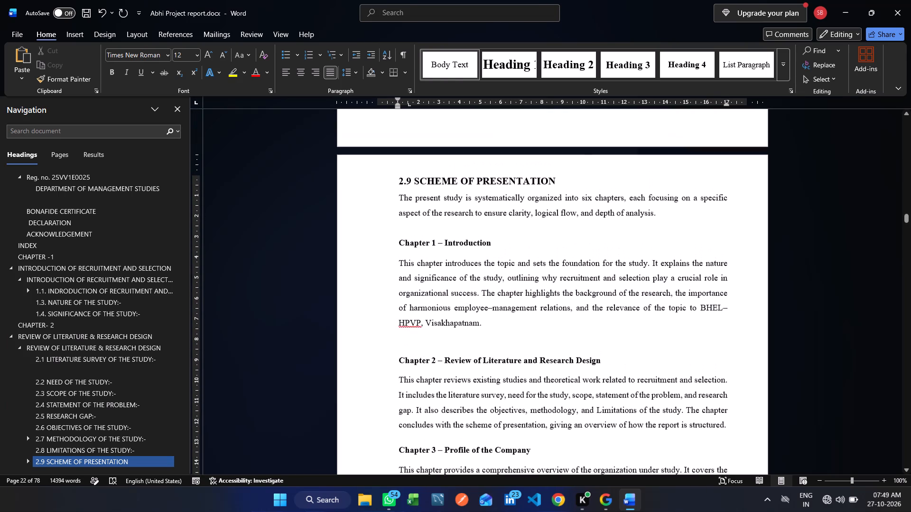
scroll(398, 202, "down", 15)
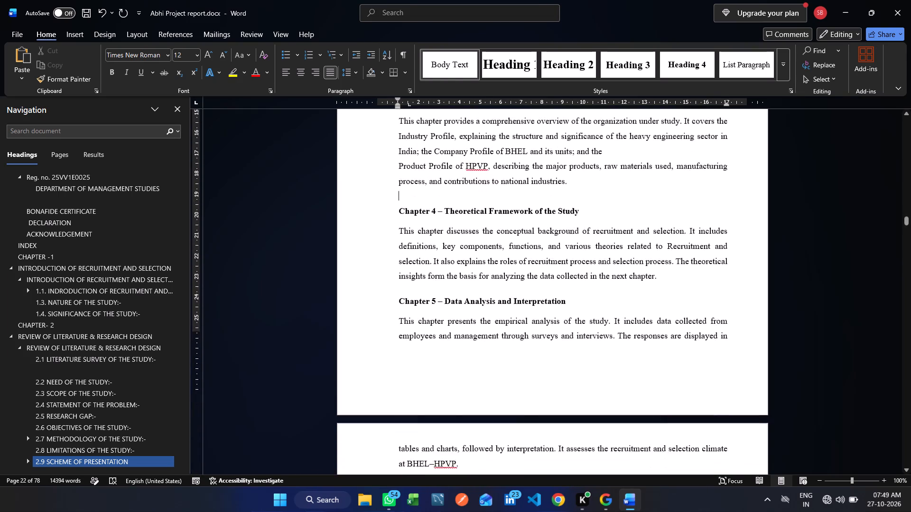
scroll(398, 202, "down", 14)
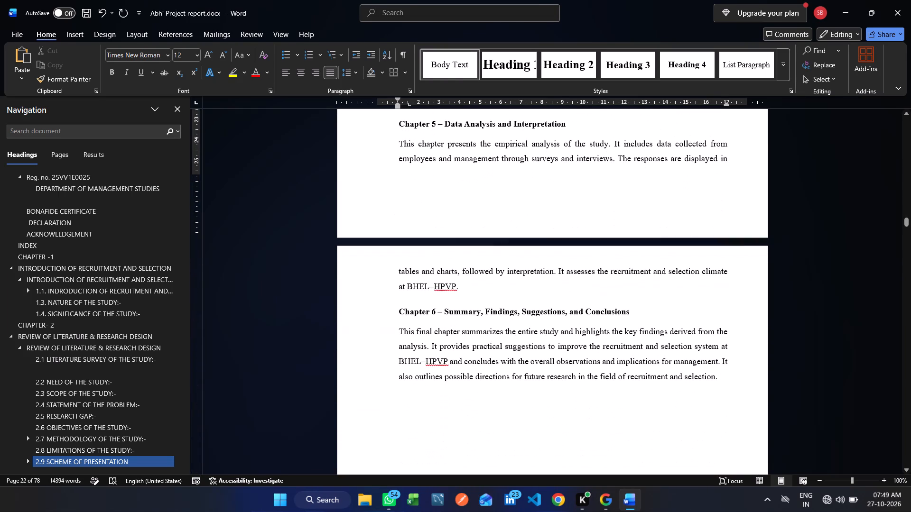
scroll(398, 202, "down", 1)
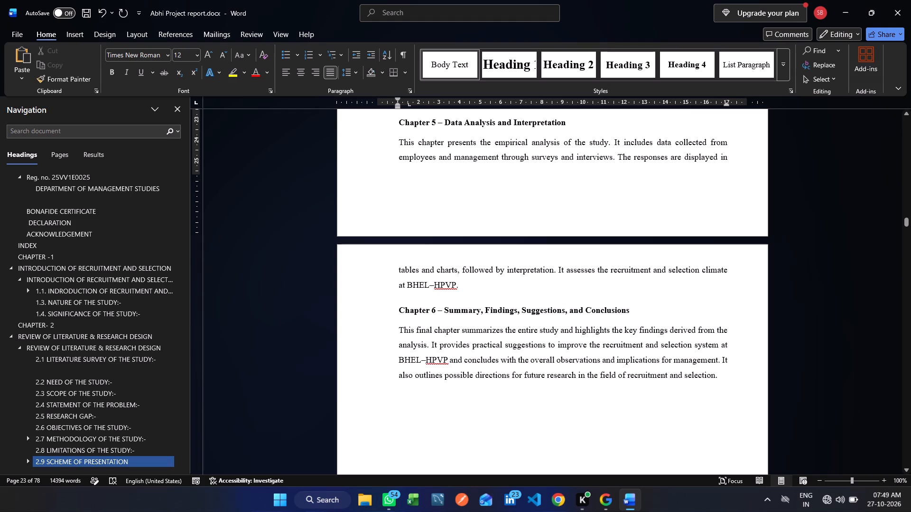
scroll(526, 198, "up", 5)
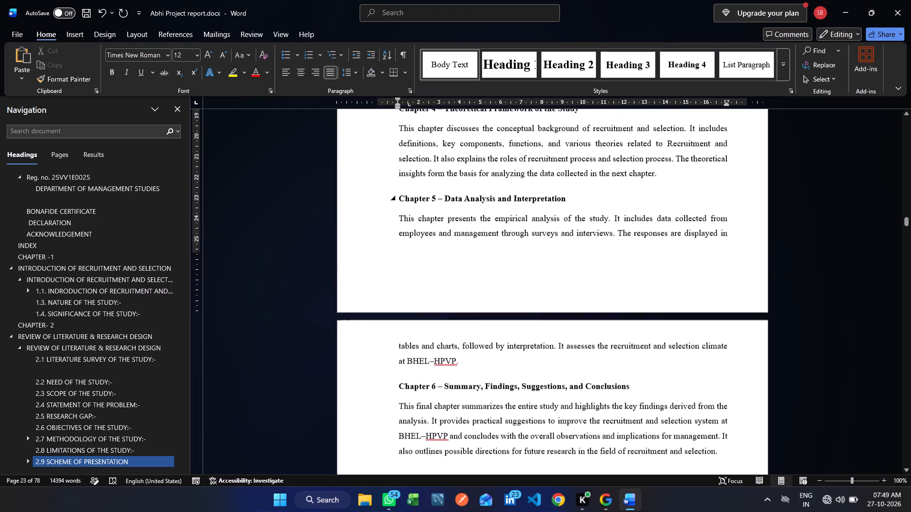
scroll(526, 198, "up", 18)
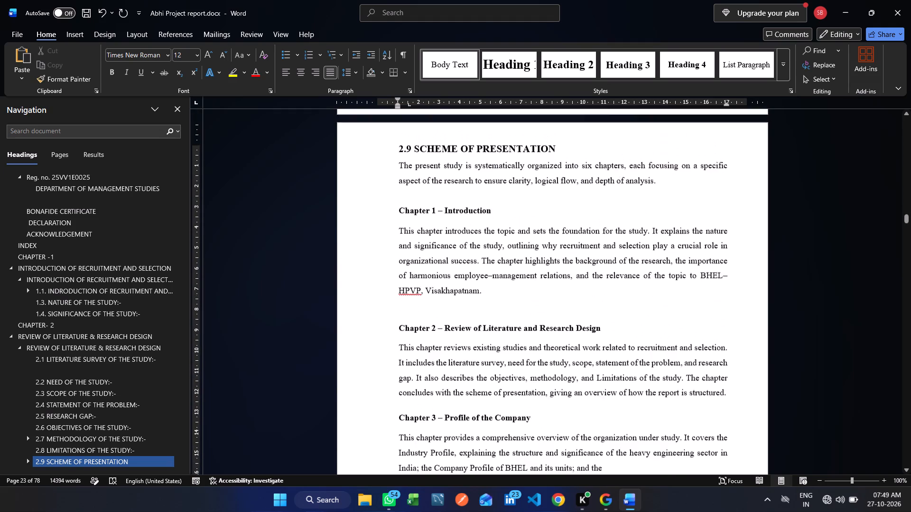
scroll(526, 198, "up", 6)
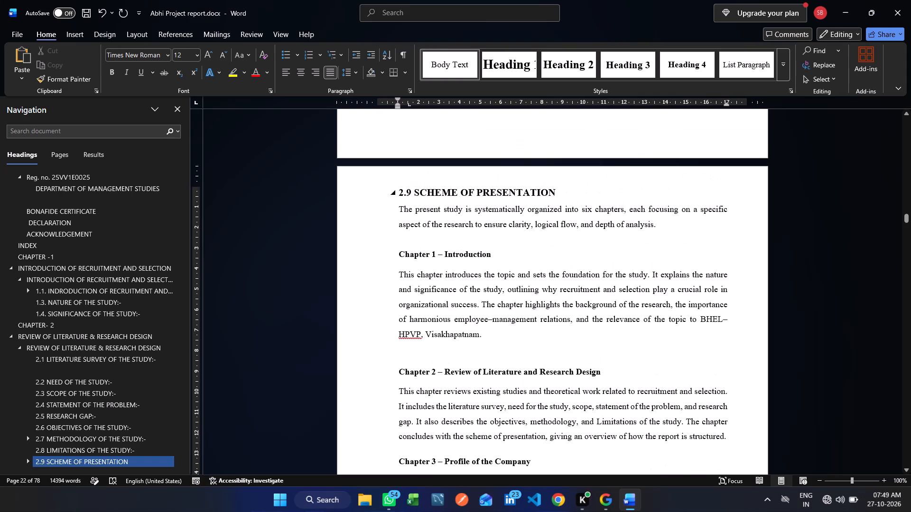
Examine the page layout from the 2.8 Limitations bullets back to the Secondary Data paragraph that splits across two pages.
scroll(526, 198, "up", 20)
scroll(526, 198, "up", 2)
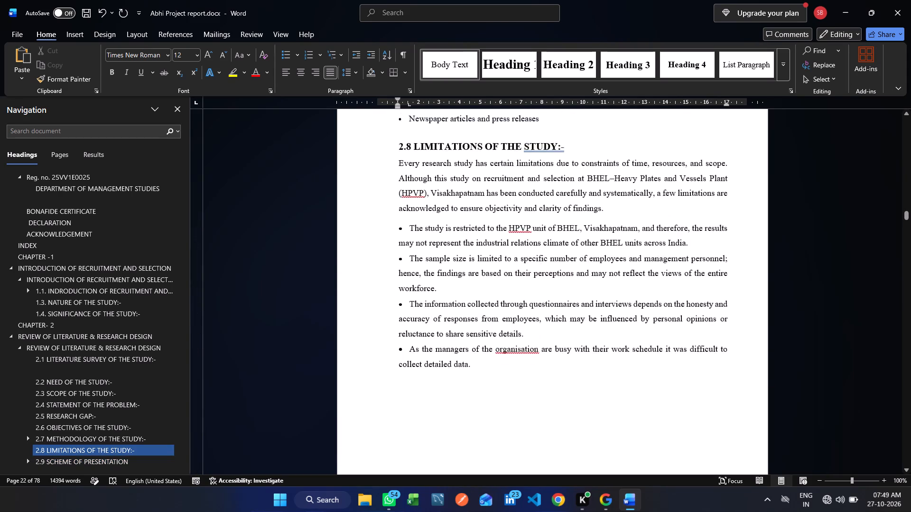
scroll(526, 198, "up", 5)
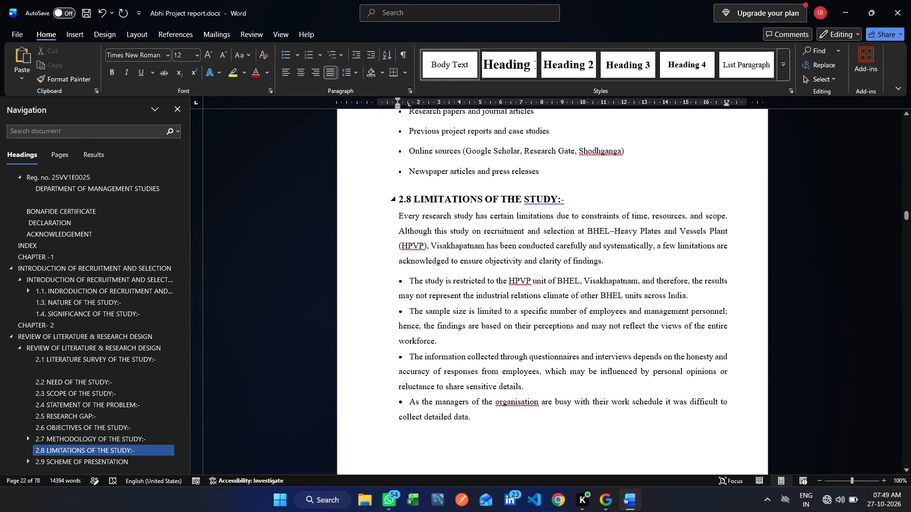
scroll(526, 198, "up", 4)
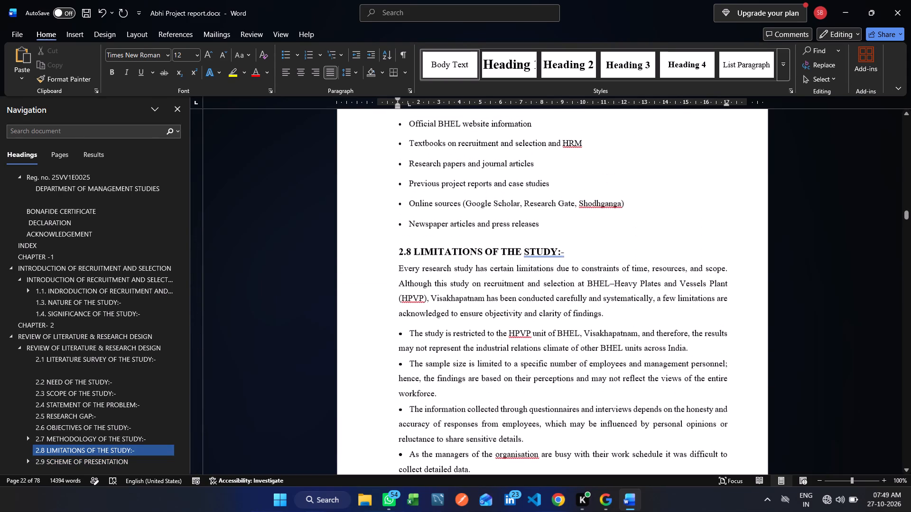
scroll(526, 198, "up", 10)
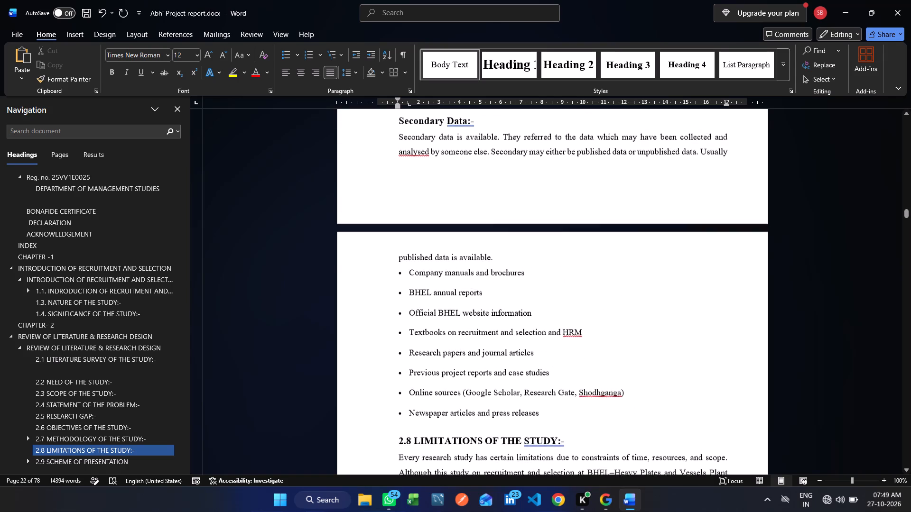
scroll(526, 198, "up", 4)
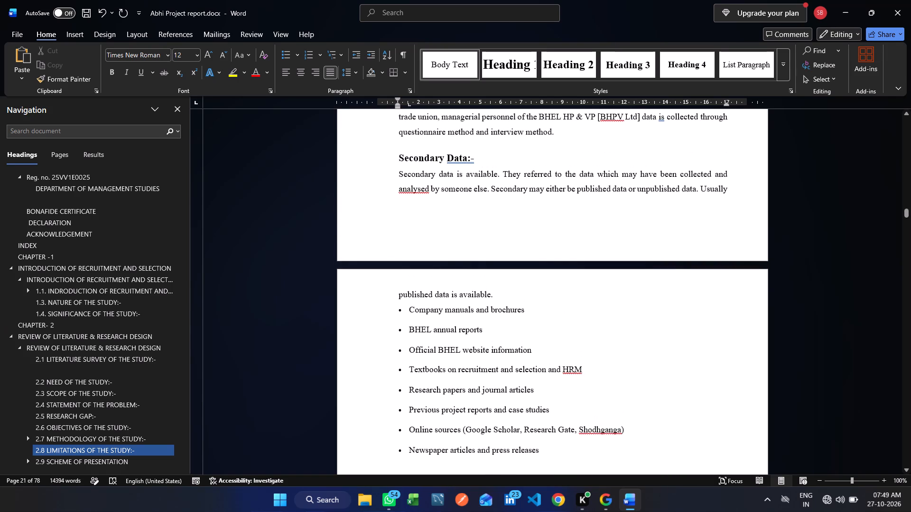
scroll(526, 198, "up", 1)
scroll(526, 198, "right", 1)
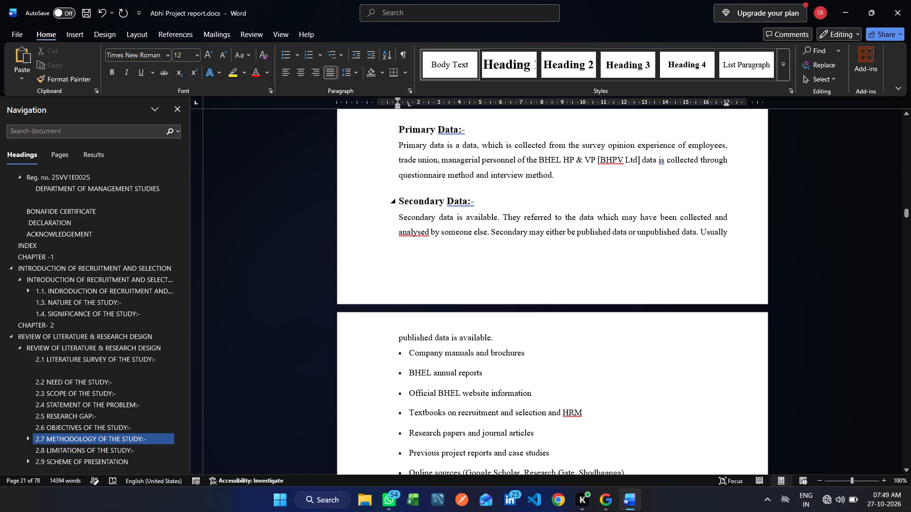
scroll(526, 198, "down", 1)
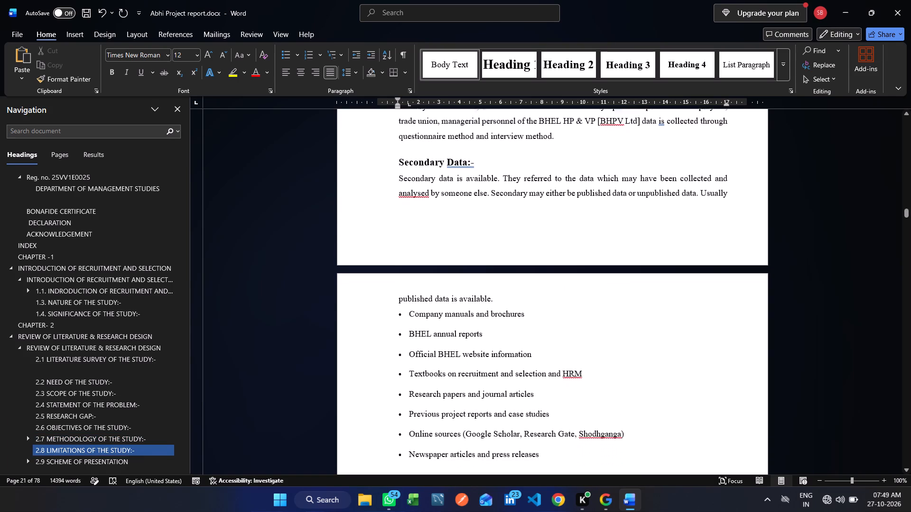
scroll(526, 198, "down", 4)
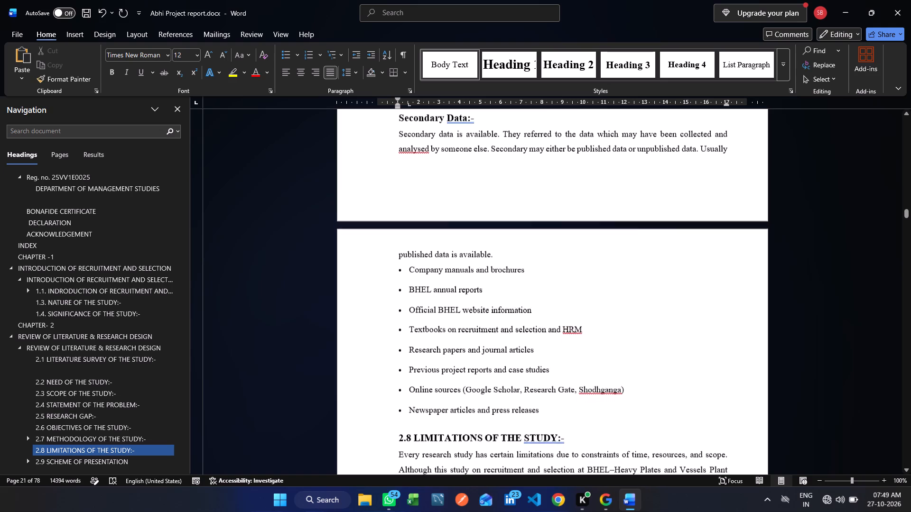
scroll(526, 198, "down", 2)
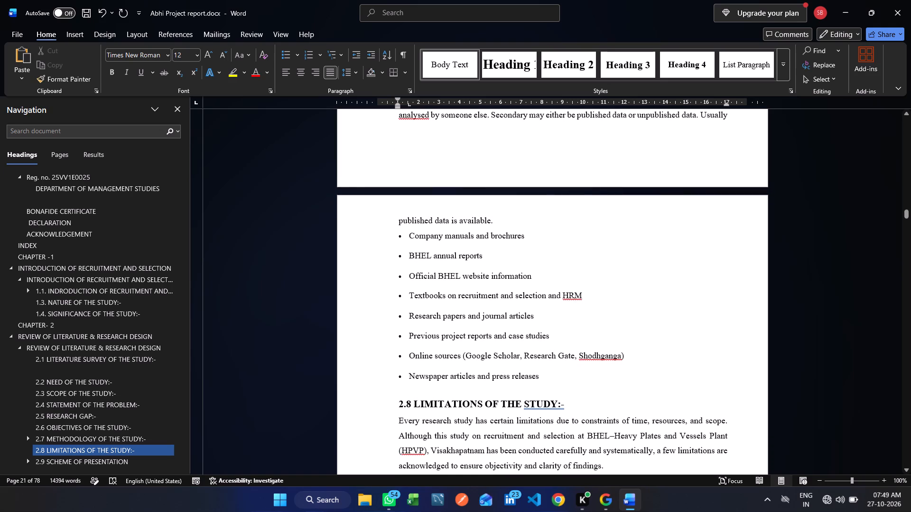
scroll(526, 198, "down", 1)
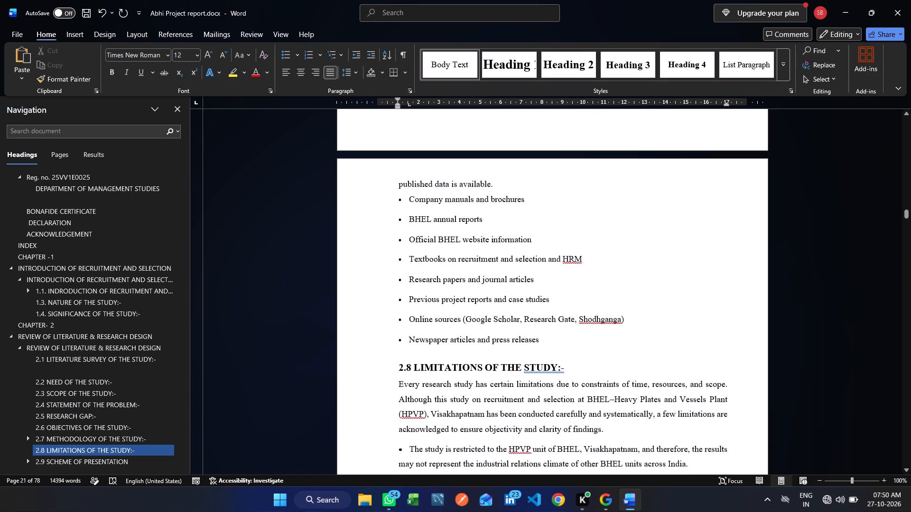
Review the spacing of sections 2.7 Methodology and 2.6 Objectives, back to the last research gap bullets.
scroll(526, 198, "up", 6)
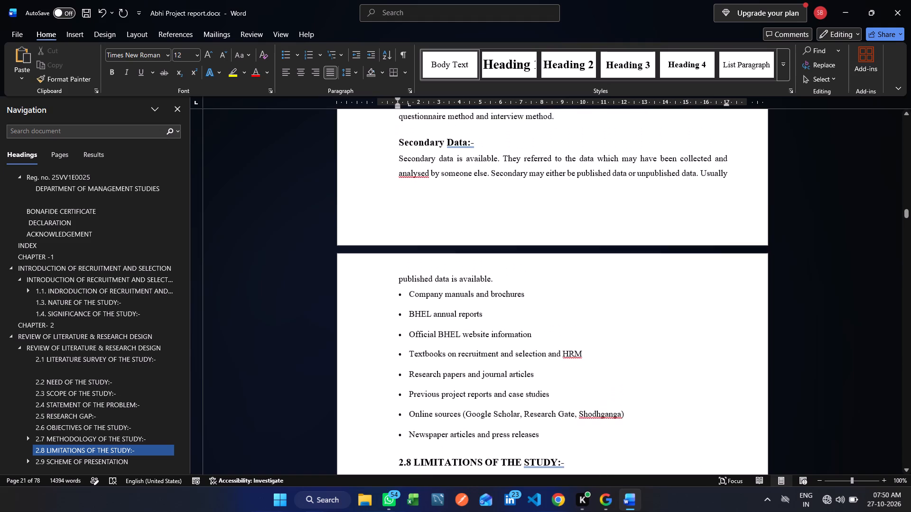
scroll(526, 198, "up", 14)
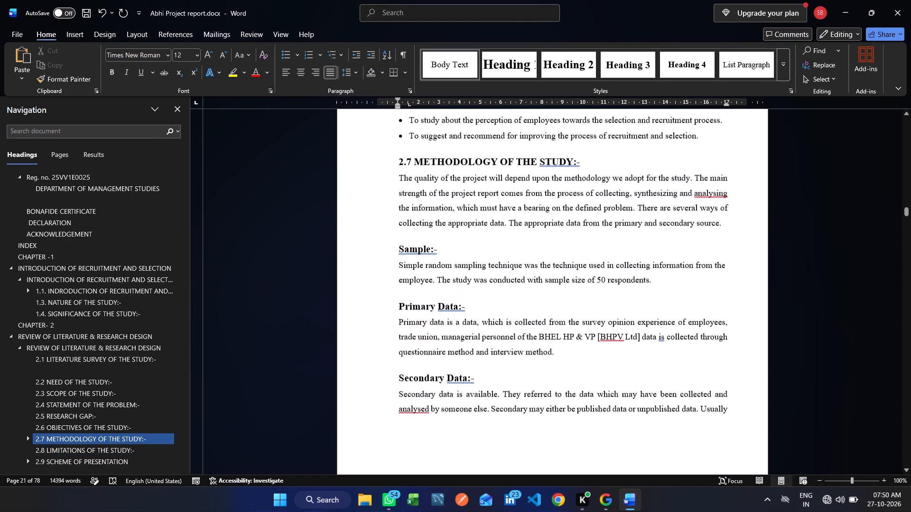
scroll(526, 198, "up", 4)
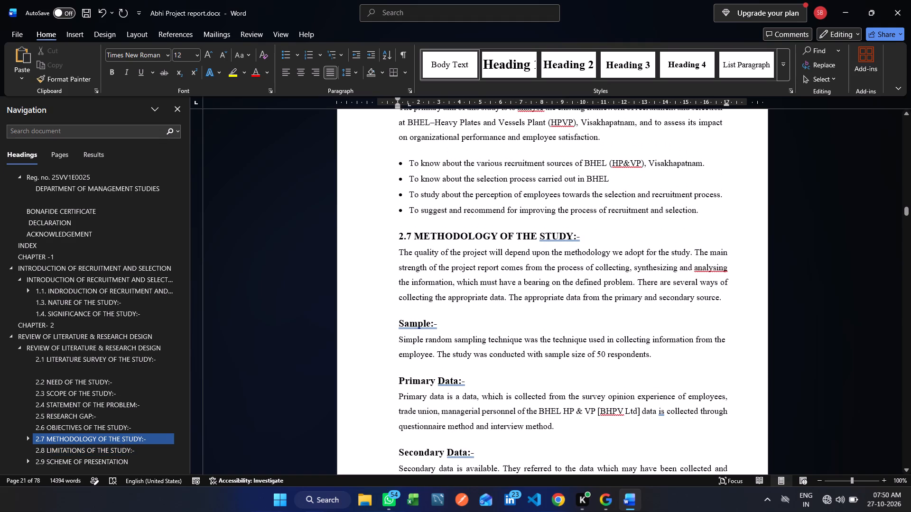
scroll(526, 198, "up", 6)
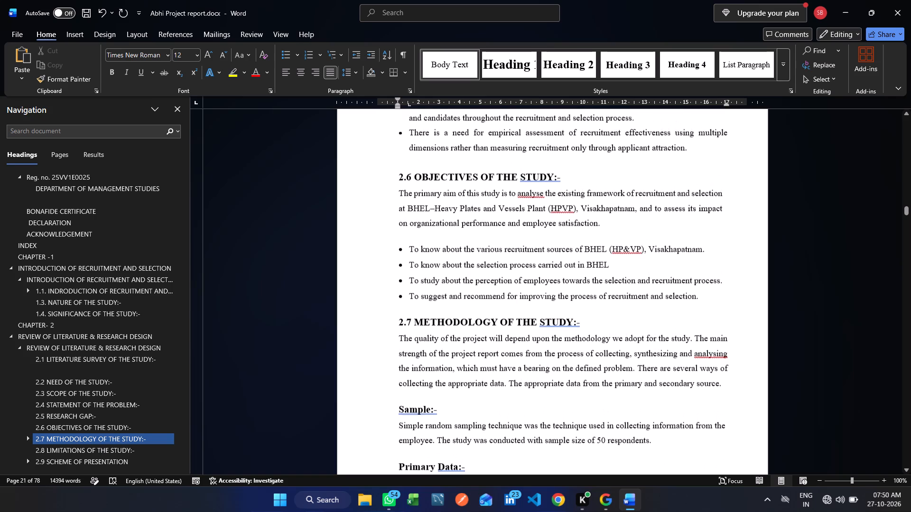
scroll(526, 198, "up", 1)
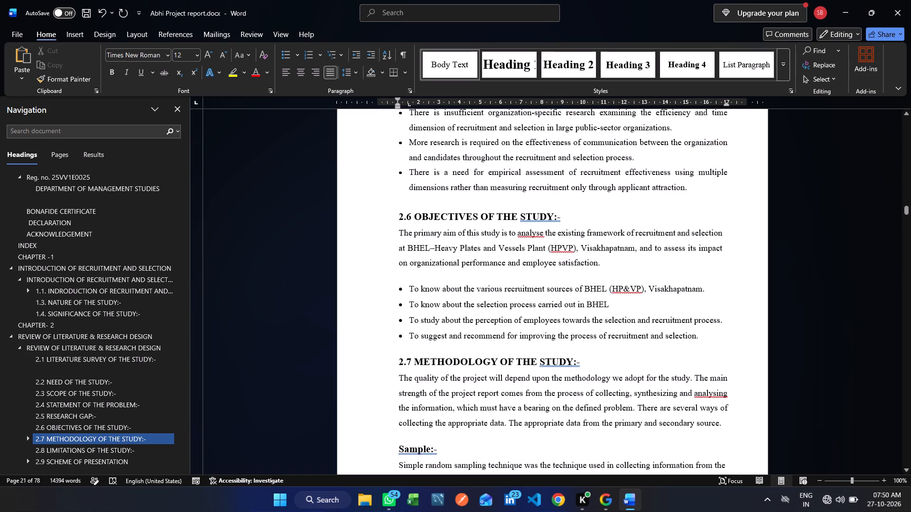
scroll(526, 198, "up", 2)
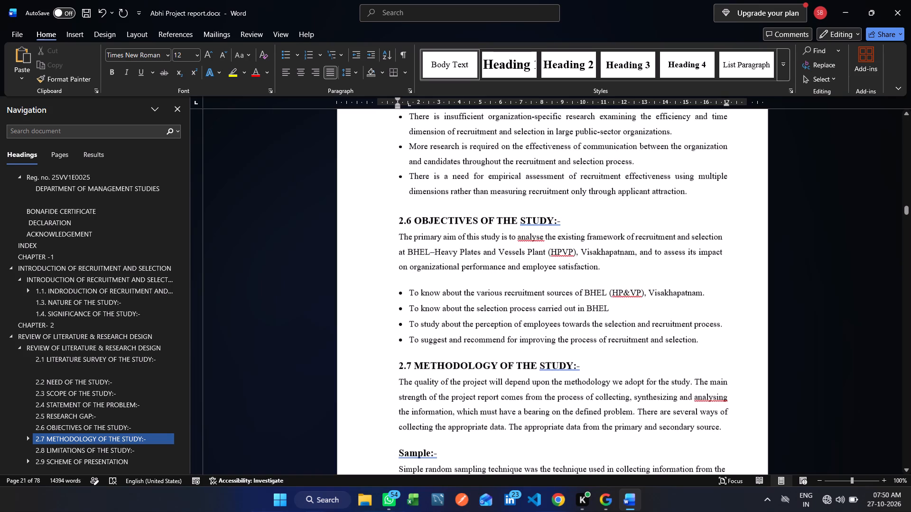
scroll(526, 198, "up", 2)
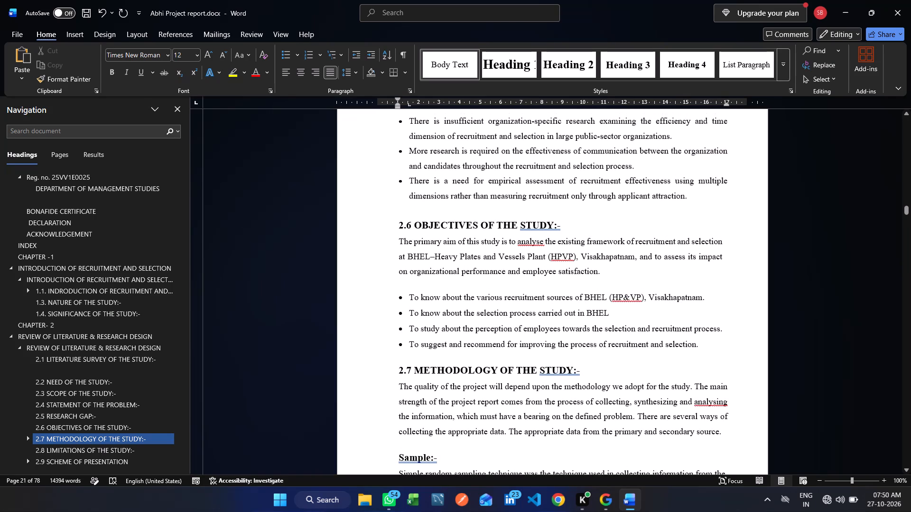
scroll(526, 198, "up", 1)
Look through the pages from section 2.6 to the Chapter 3 title page and the start of the BHEL industry profile.
scroll(526, 198, "down", 6)
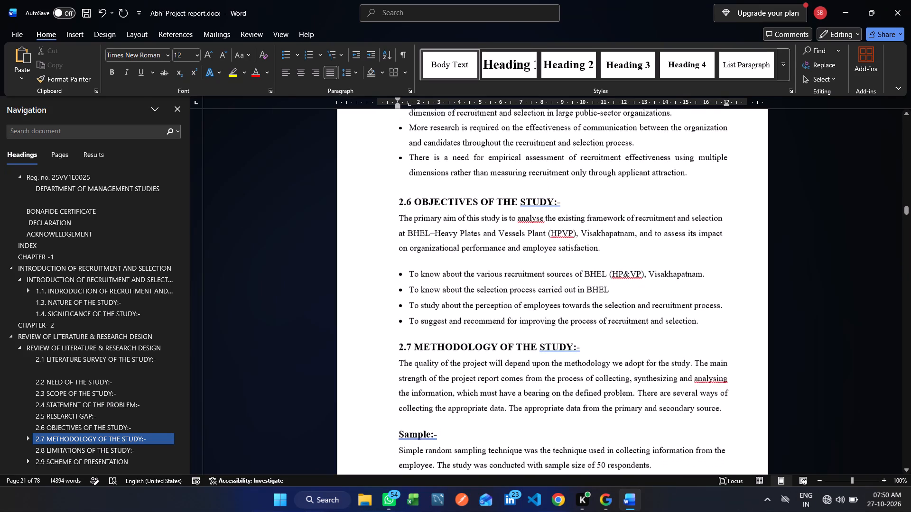
scroll(526, 198, "down", 18)
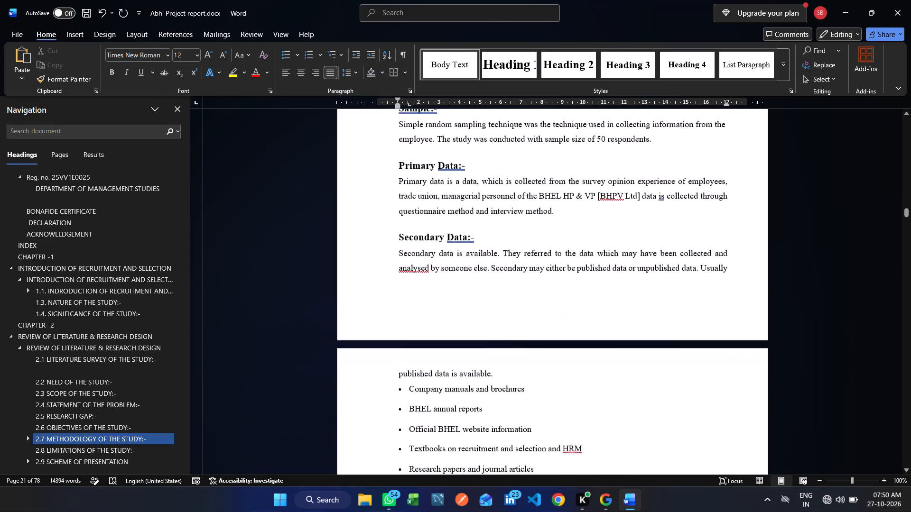
scroll(526, 198, "down", 19)
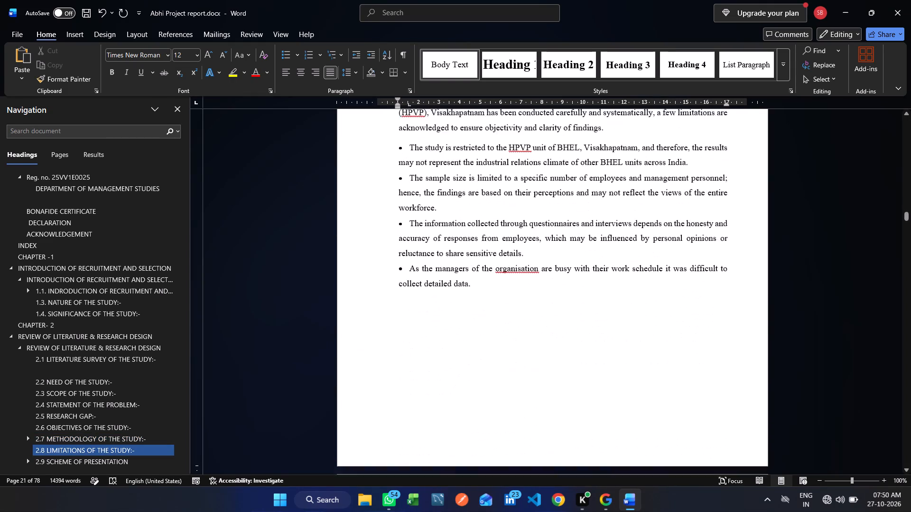
scroll(526, 198, "down", 20)
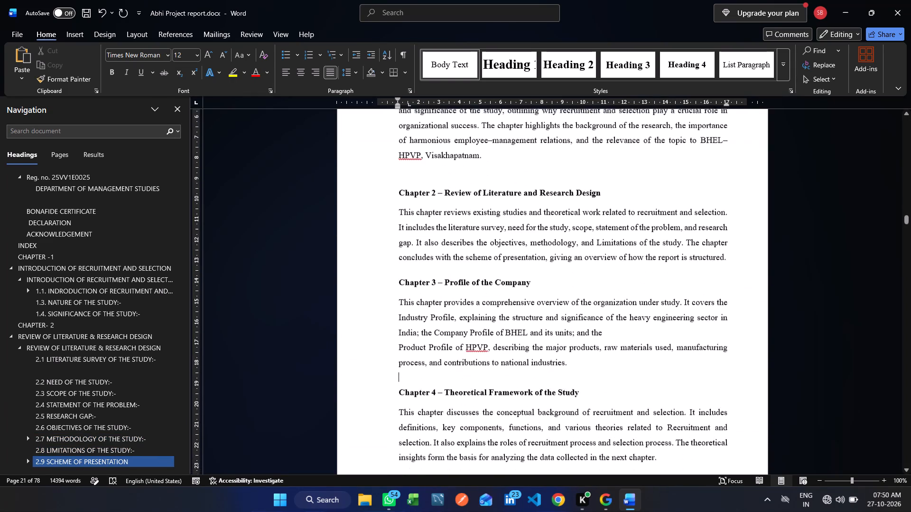
scroll(526, 198, "down", 20)
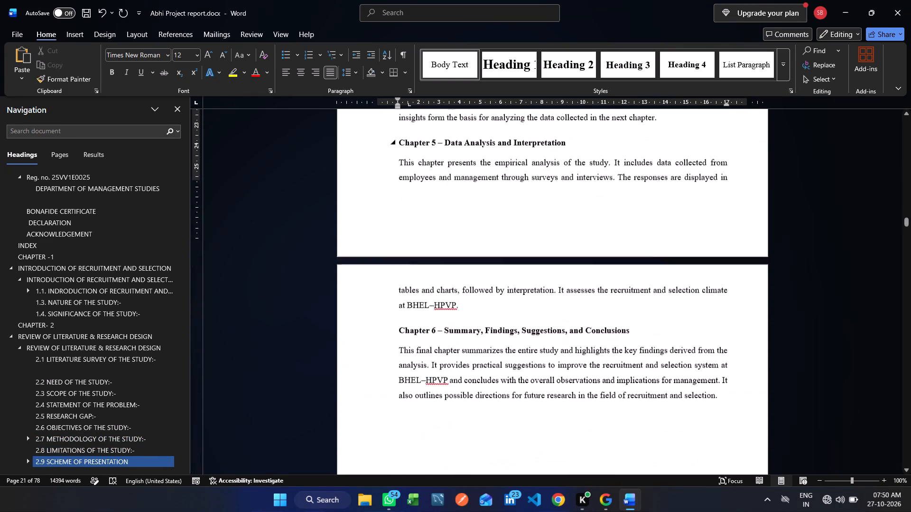
scroll(547, 125, "down", 20)
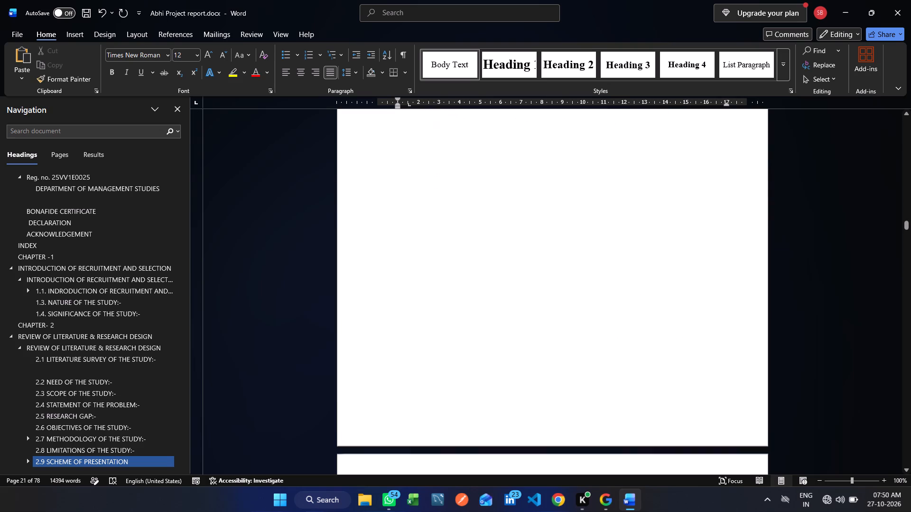
scroll(547, 125, "down", 20)
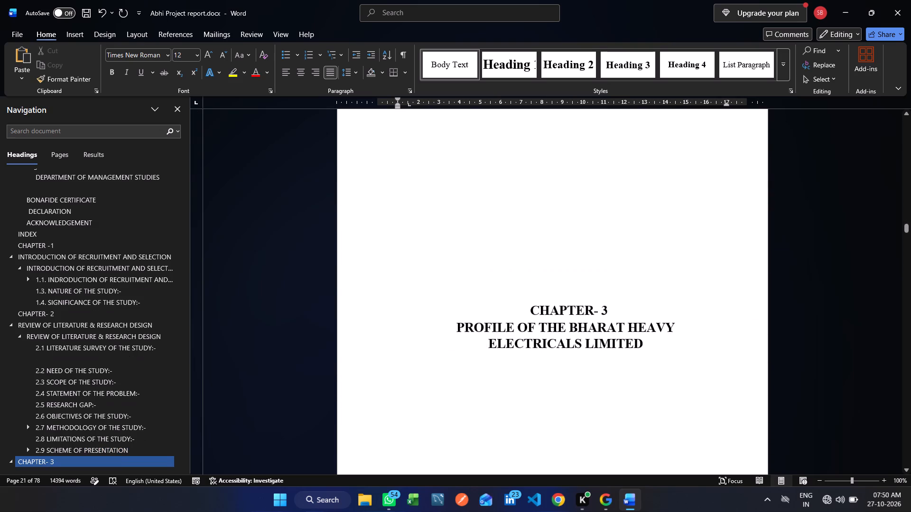
scroll(547, 125, "down", 14)
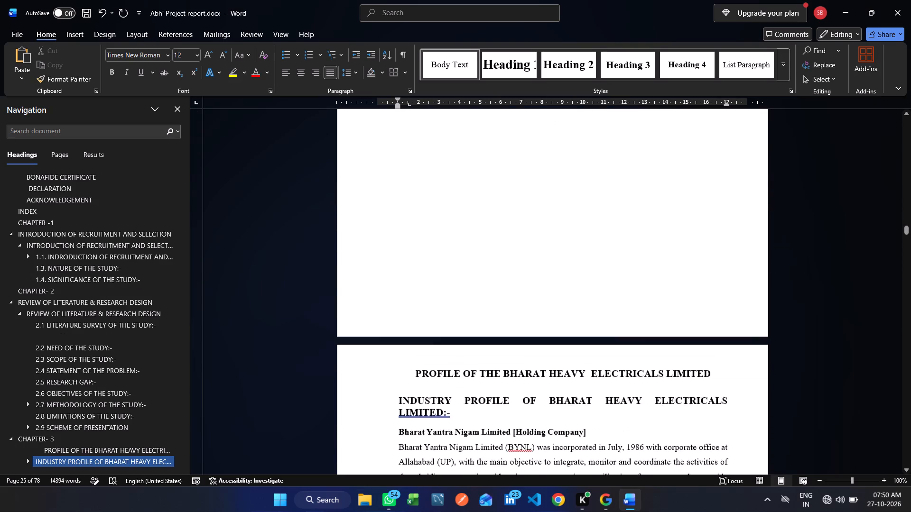
Look through the BHEL industry profile pages from the Holding Company text to the Richardson & Cruddas section, checking the page breaks.
scroll(547, 125, "down", 16)
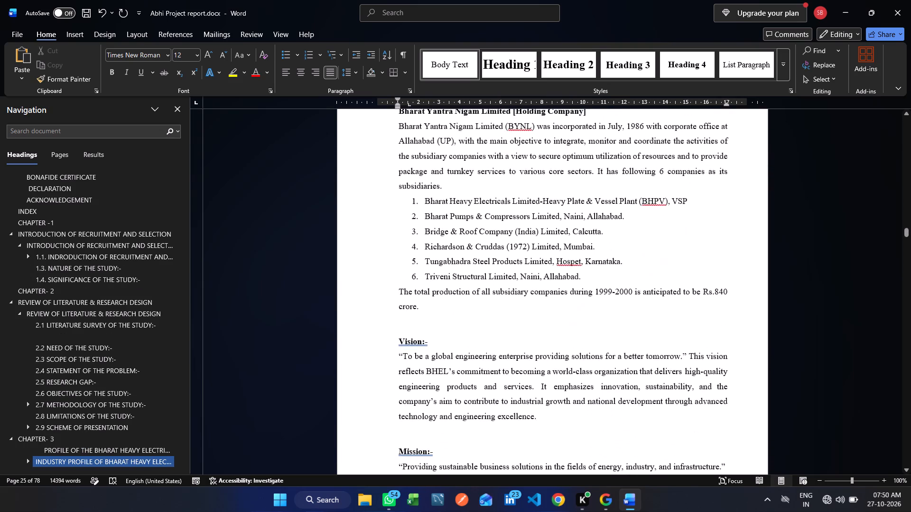
scroll(547, 125, "down", 15)
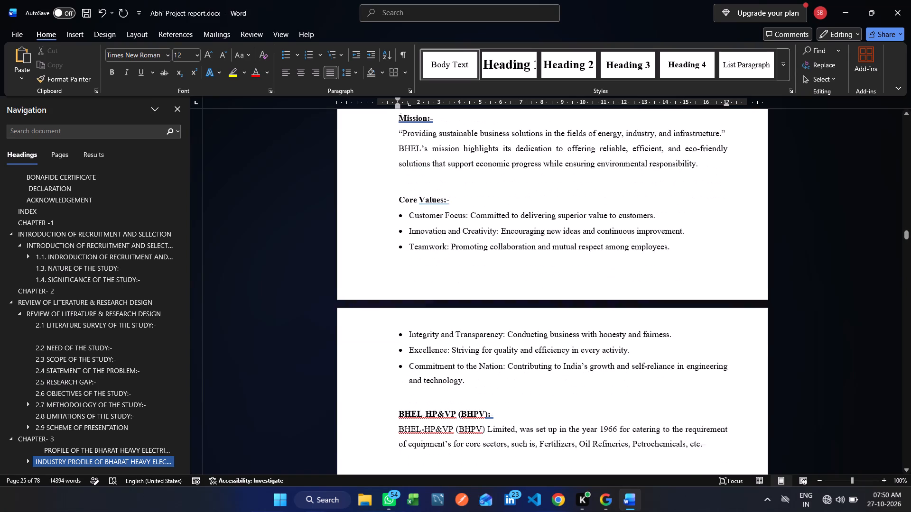
scroll(547, 125, "down", 14)
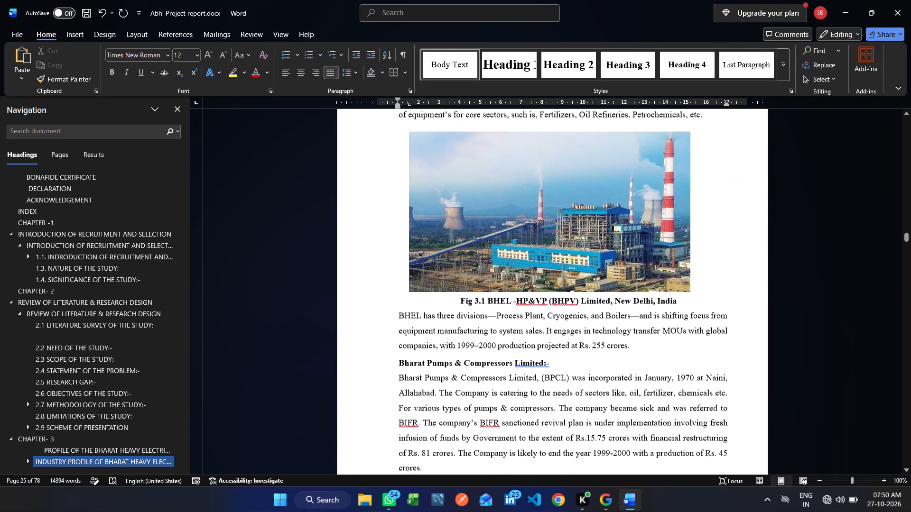
scroll(547, 125, "down", 9)
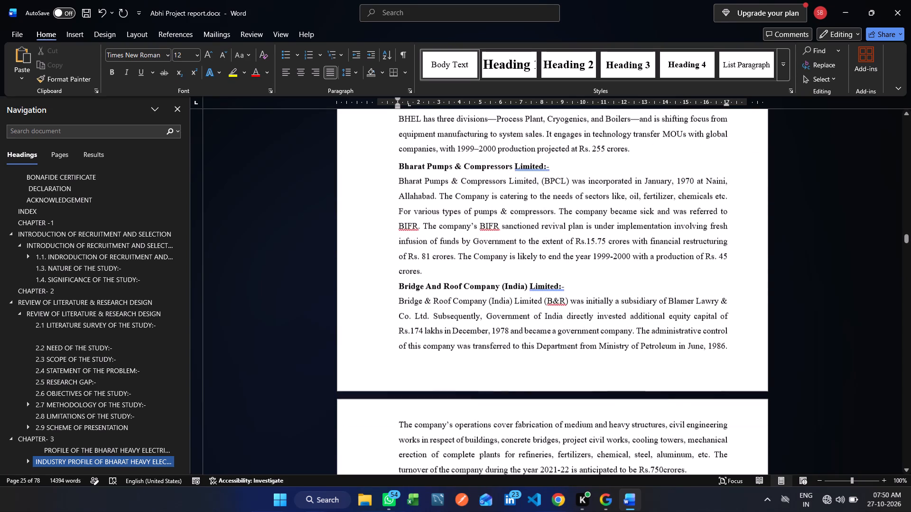
scroll(555, 111, "down", 7)
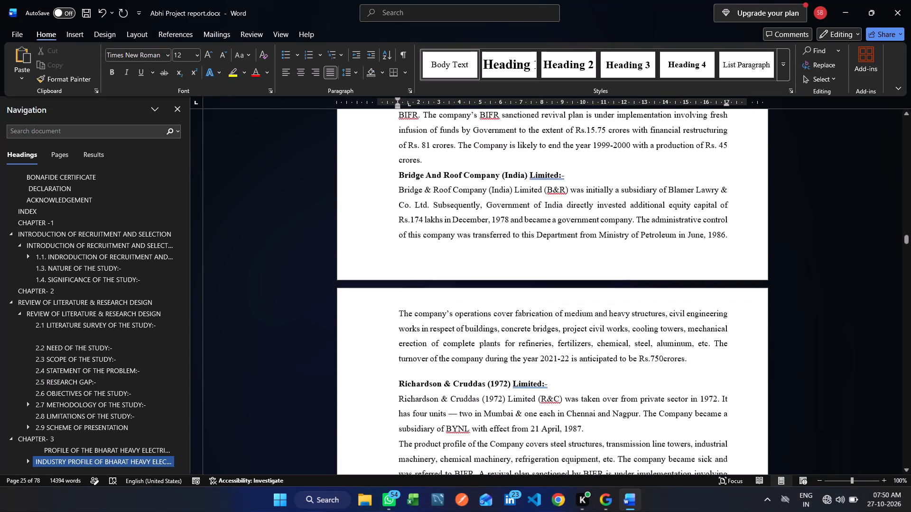
scroll(555, 111, "down", 1)
Set the bottom page margin of the section containing the Bridge And Roof Company text to 3 cm.
left_click(409, 210)
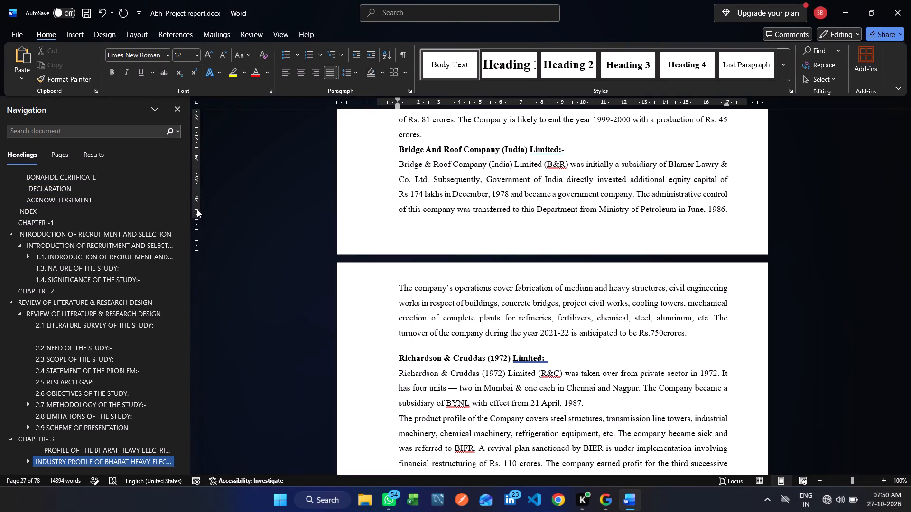
double_click(196, 216)
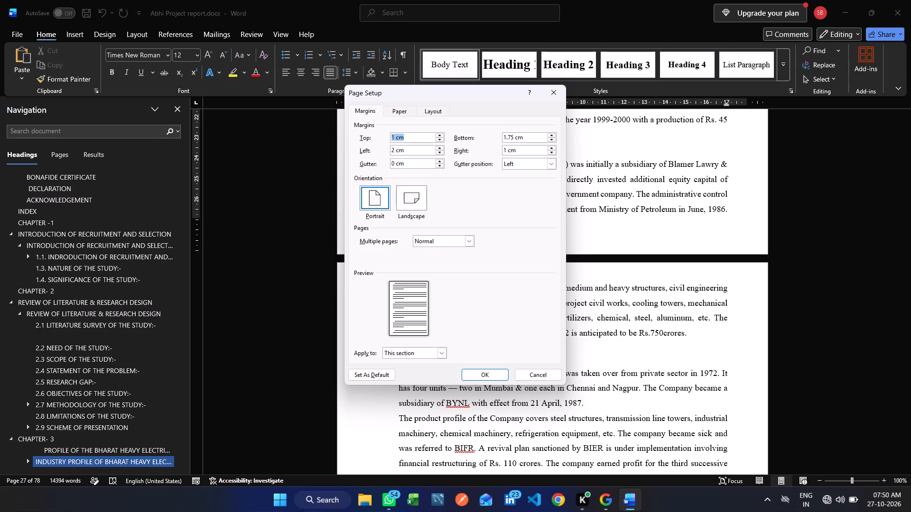
left_click_drag(514, 136, 407, 155)
key("3")
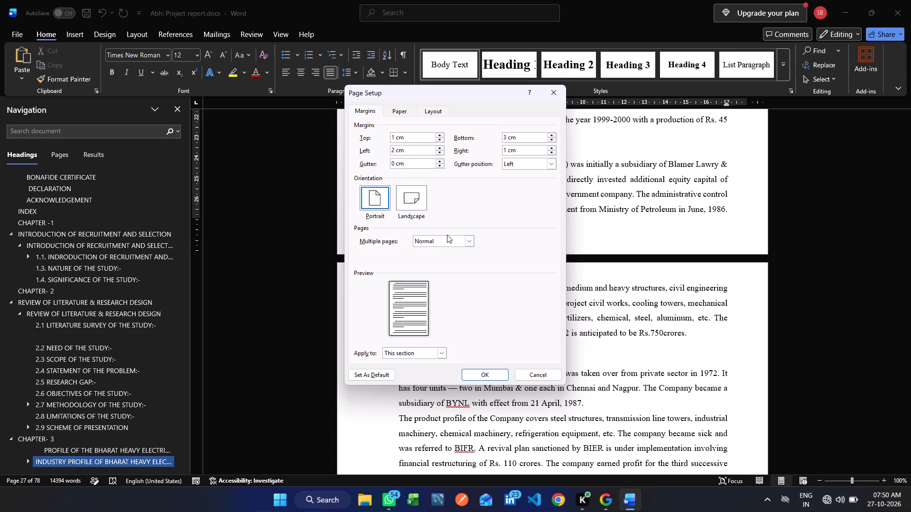
left_click(481, 376)
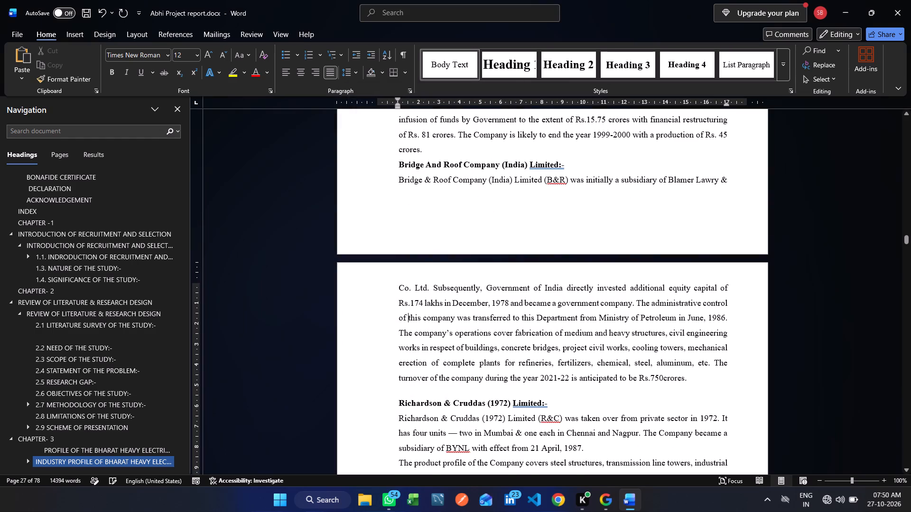
Check the page breaks from the Vision and Core Values sections down to the Bridge And Roof Company paragraph.
scroll(423, 274, "up", 9)
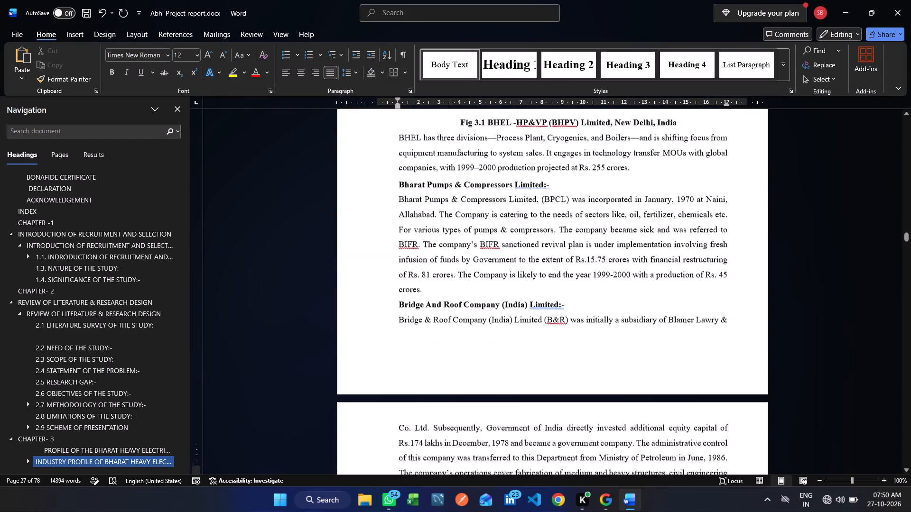
scroll(423, 274, "up", 17)
scroll(423, 274, "up", 6)
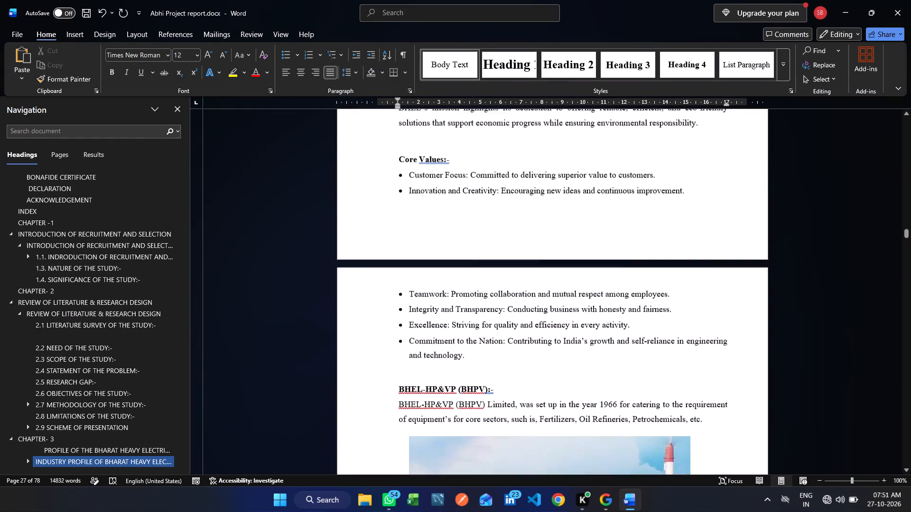
scroll(423, 274, "up", 8)
scroll(423, 274, "right", 1)
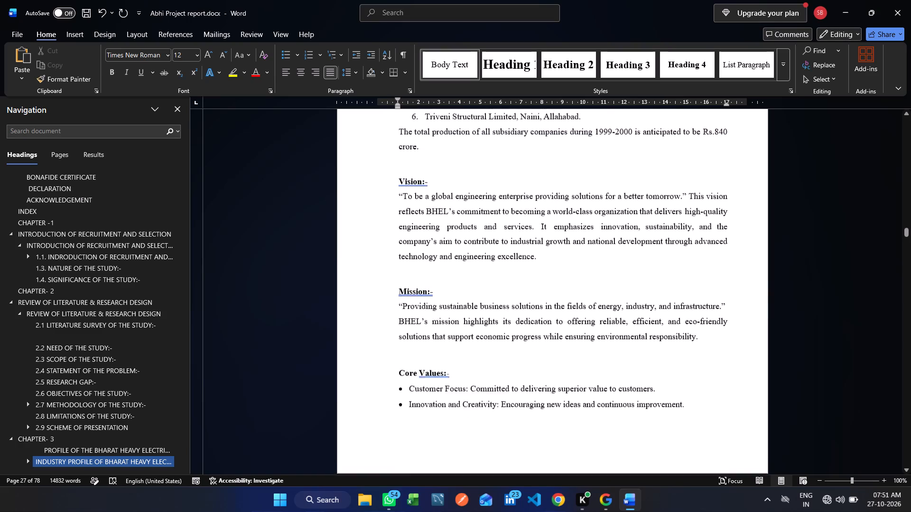
scroll(423, 274, "right", 1)
scroll(423, 274, "down", 12)
scroll(423, 274, "down", 9)
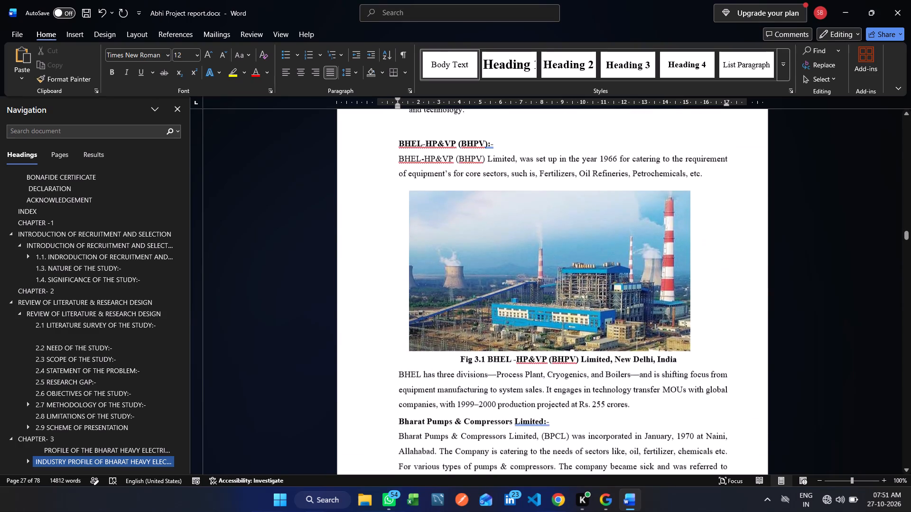
scroll(423, 274, "down", 17)
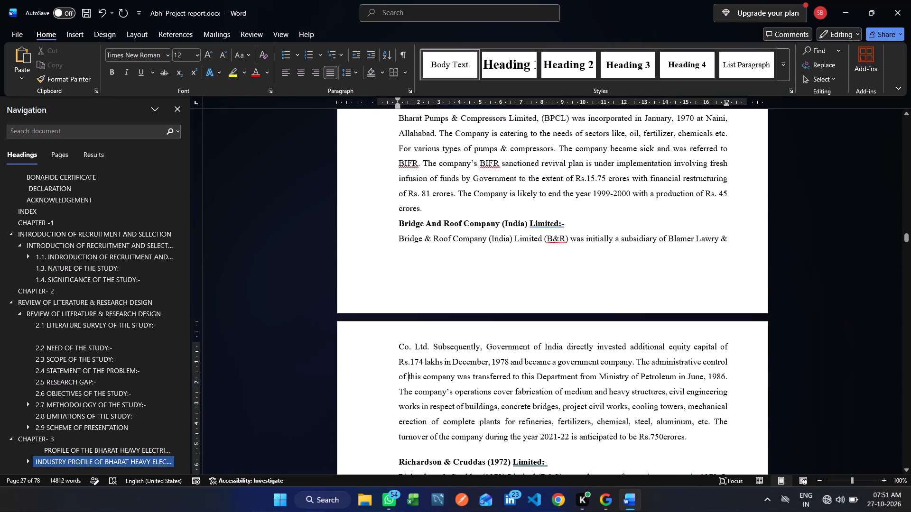
scroll(423, 274, "down", 1)
Add two blank lines before the Bridge And Roof Company (India) Limited heading to move it onto the following page.
left_click(435, 197)
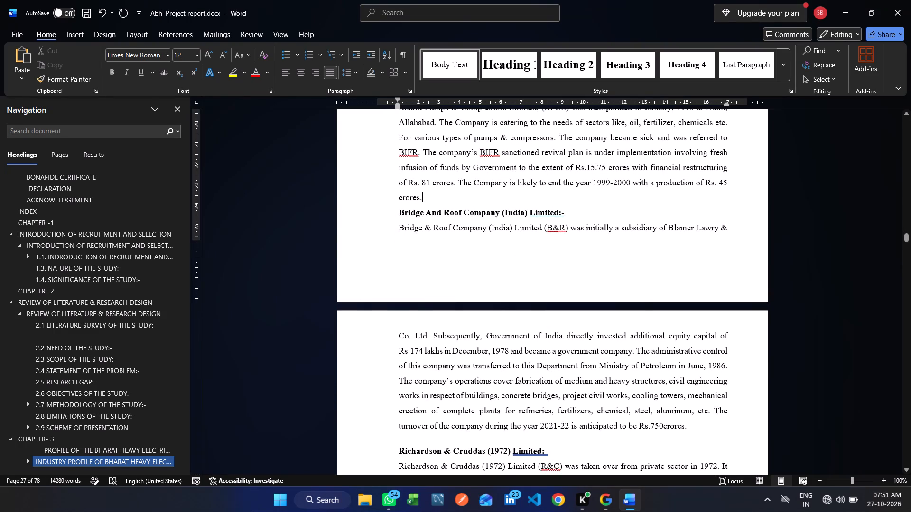
key("Return")
key("Return")
scroll(435, 197, "down", 6)
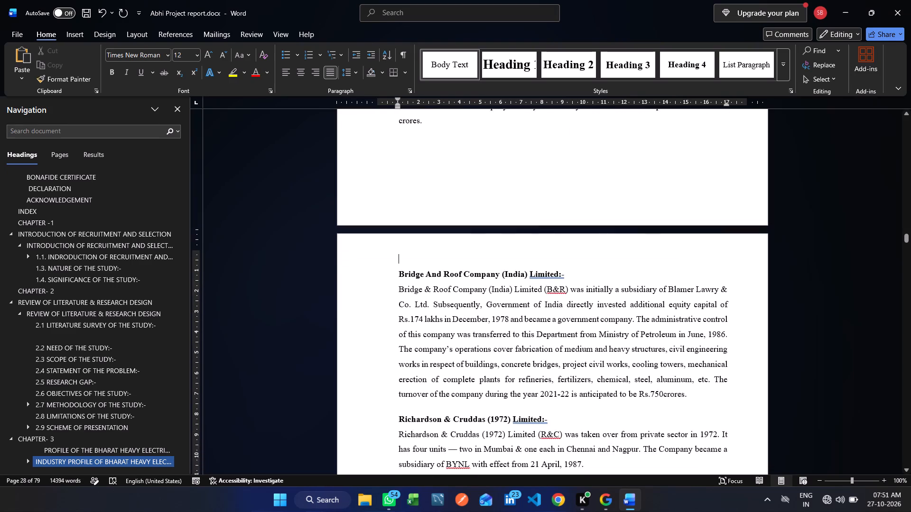
scroll(435, 197, "down", 5)
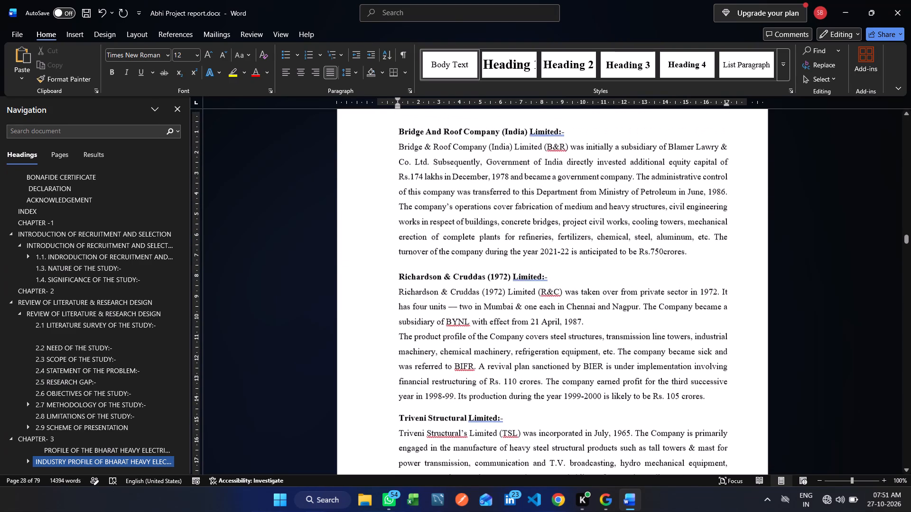
scroll(435, 223, "up", 5)
key("BackSpace")
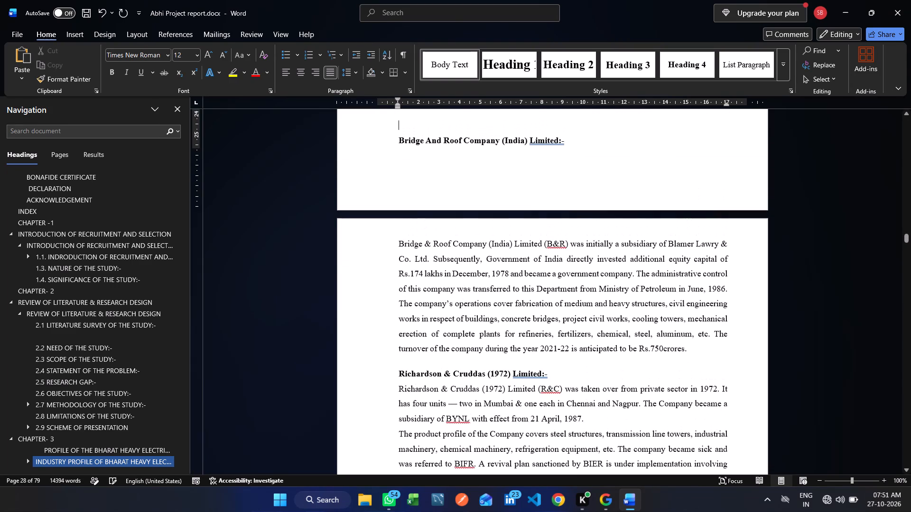
key("Return")
Review the layout from Bridge And Roof Company to the 3.1.1 Industry Overview, and back up to the Fig 3.1 page.
scroll(435, 223, "down", 3)
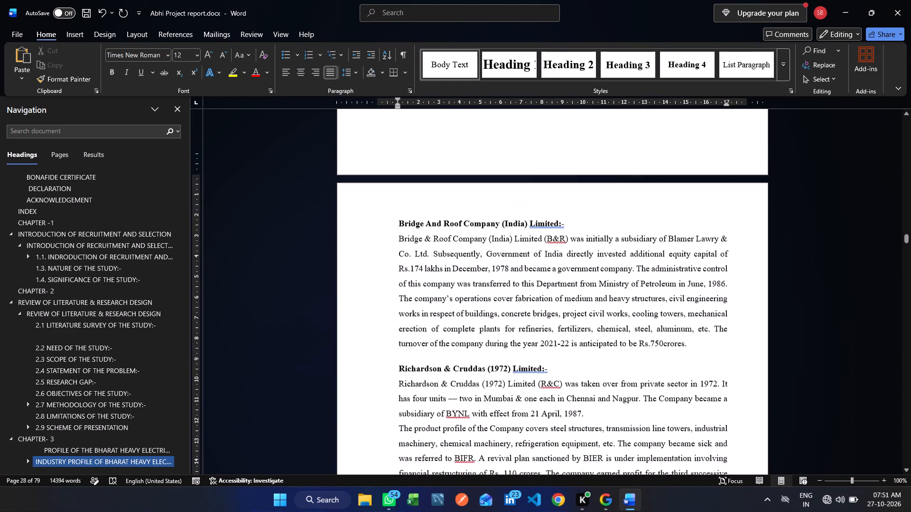
scroll(435, 223, "down", 14)
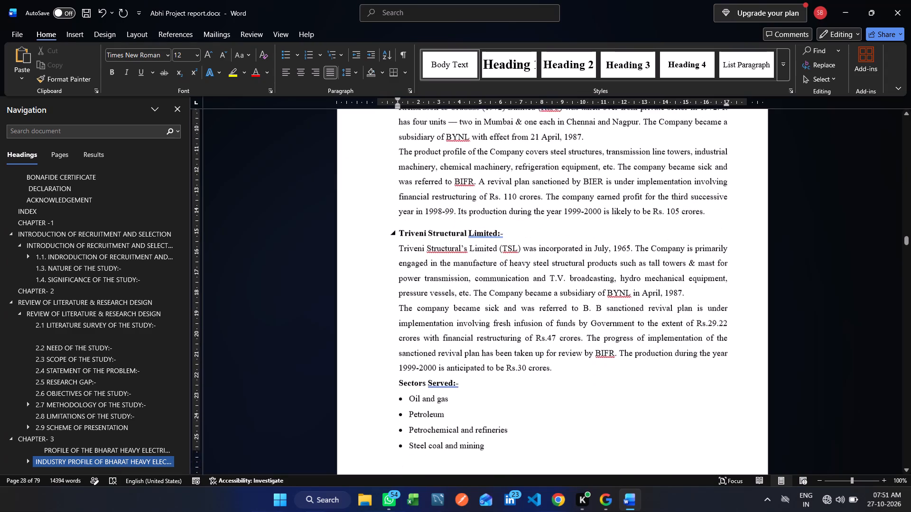
scroll(435, 223, "down", 20)
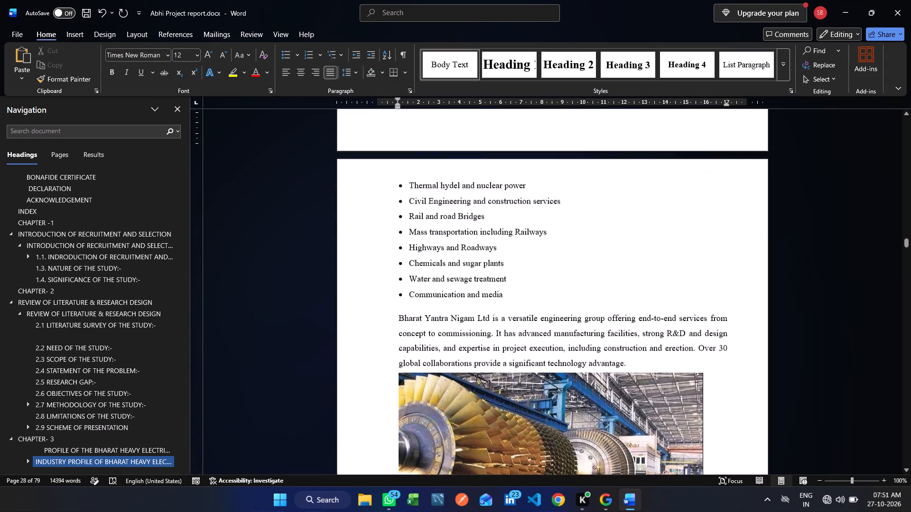
scroll(435, 223, "down", 13)
scroll(435, 223, "up", 2)
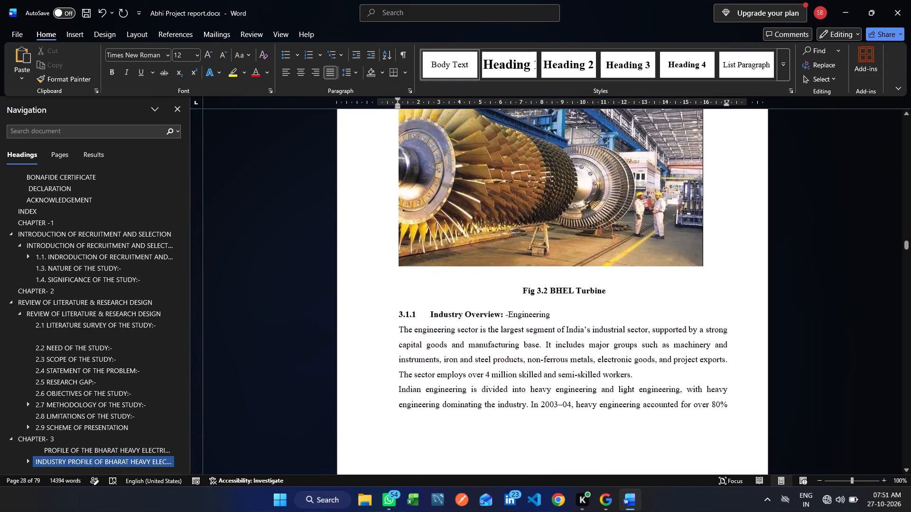
scroll(435, 223, "up", 20)
scroll(435, 223, "up", 13)
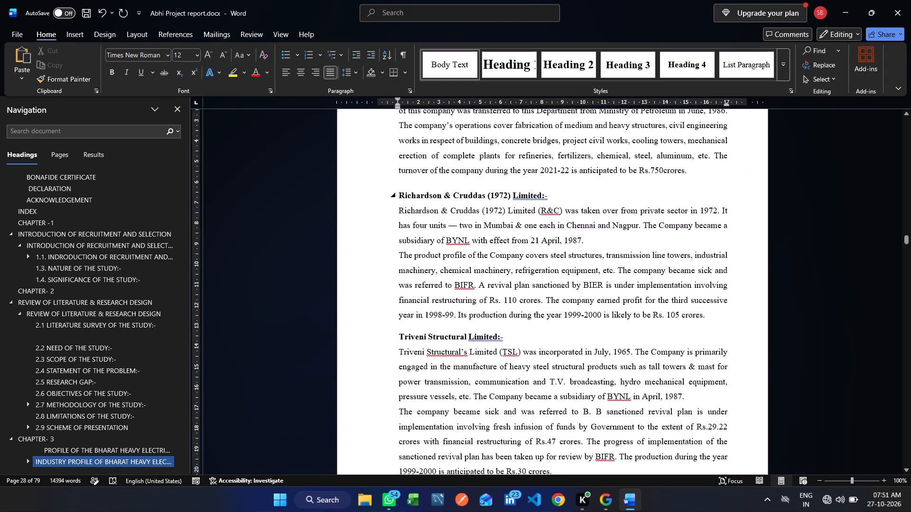
scroll(435, 223, "up", 18)
scroll(435, 223, "up", 6)
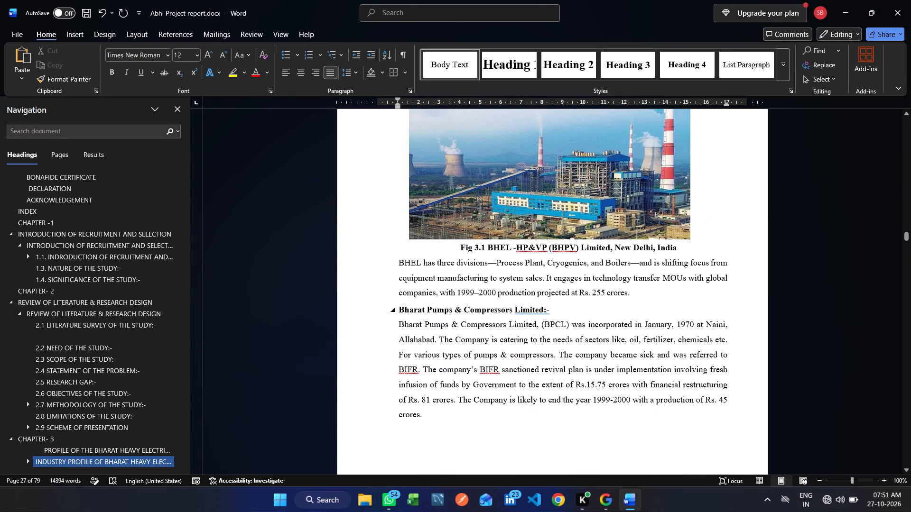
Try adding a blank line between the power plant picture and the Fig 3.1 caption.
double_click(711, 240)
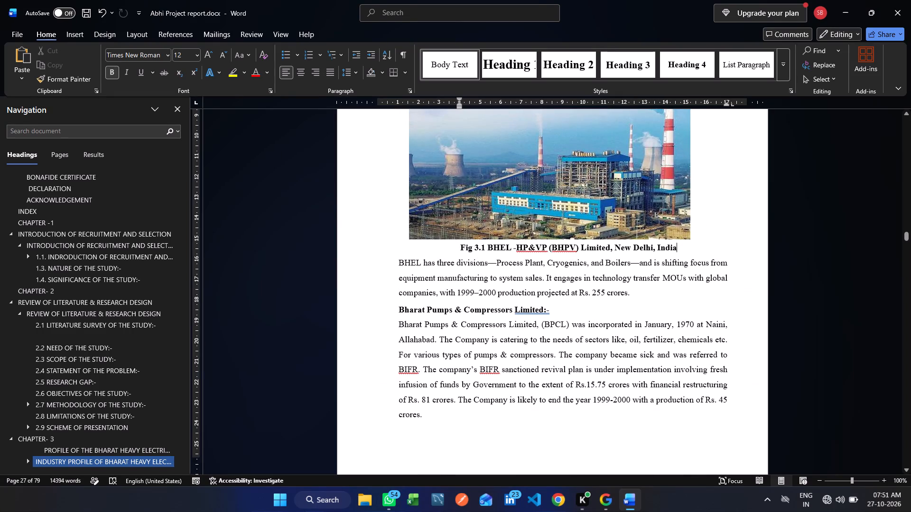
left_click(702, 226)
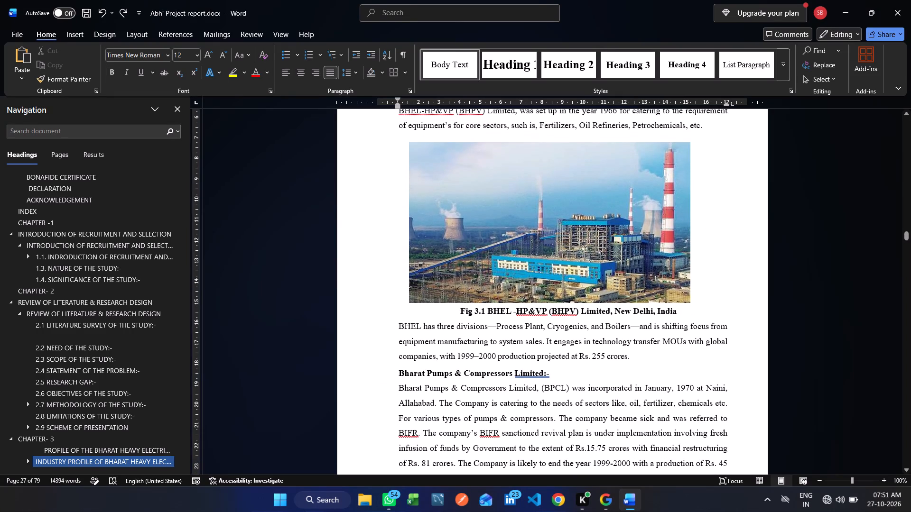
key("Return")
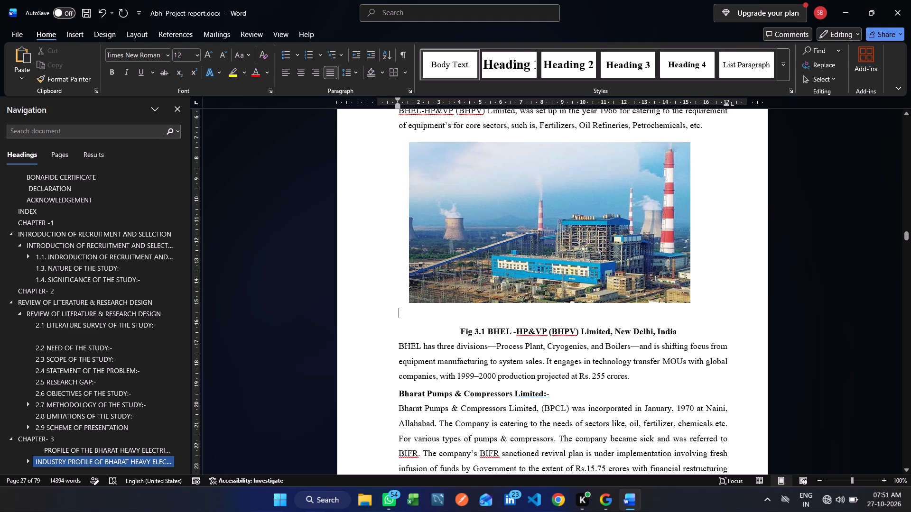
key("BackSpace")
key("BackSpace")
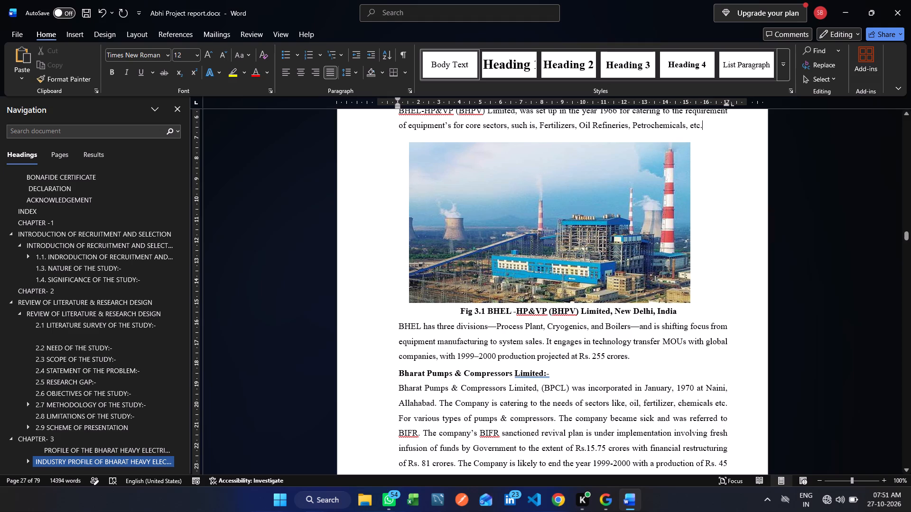
Apply 1.5 line spacing to the text just above the power plant picture and the Fig 3.1 caption.
left_click_drag(701, 306, 405, 252)
left_click(344, 69)
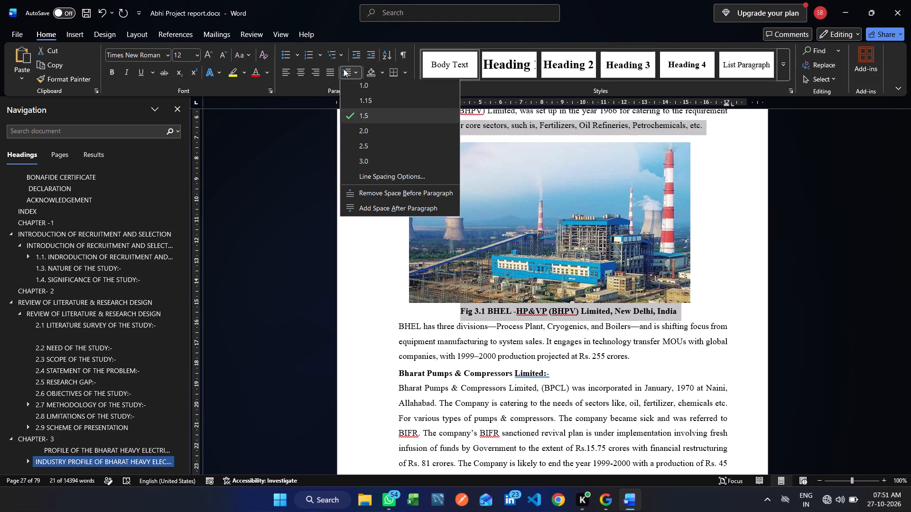
left_click(355, 116)
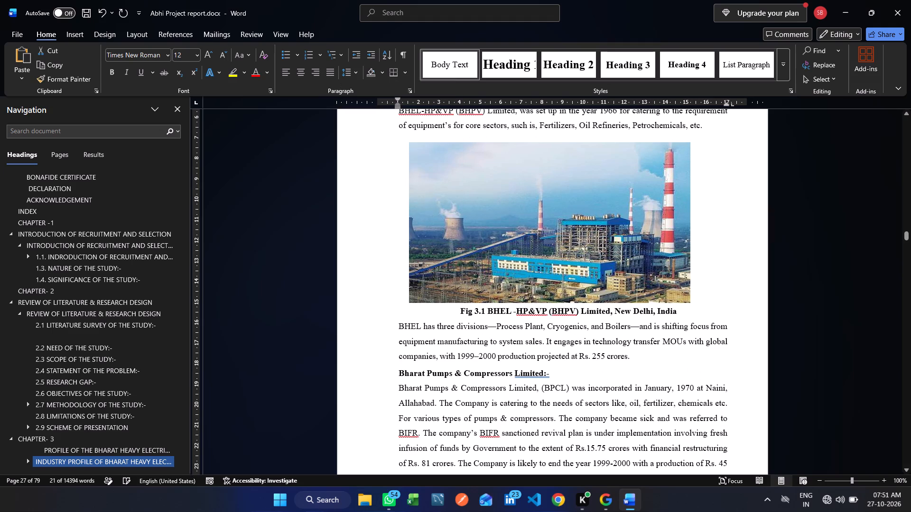
left_click(697, 307)
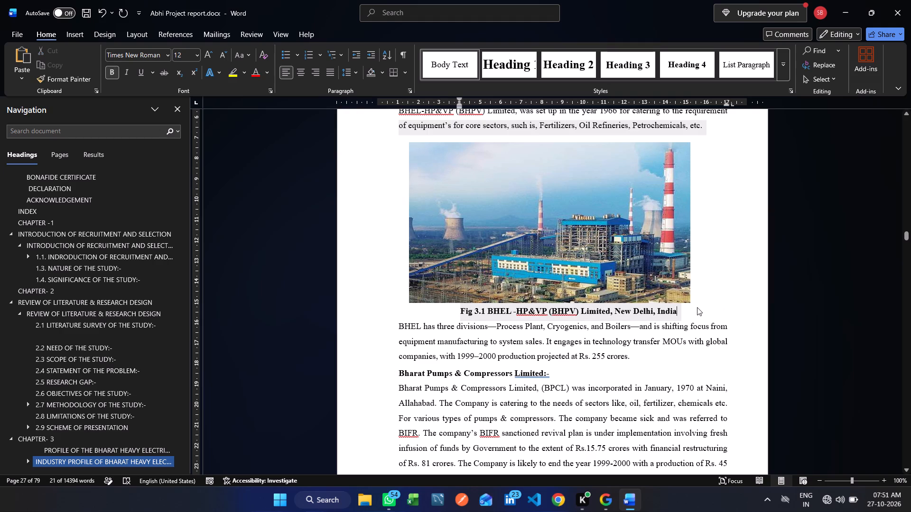
Move the "BHEL has three divisions" paragraph from below the Fig 3.1 caption to the end of the BHEL-HP&VP paragraph above the picture.
scroll(697, 307, "up", 2)
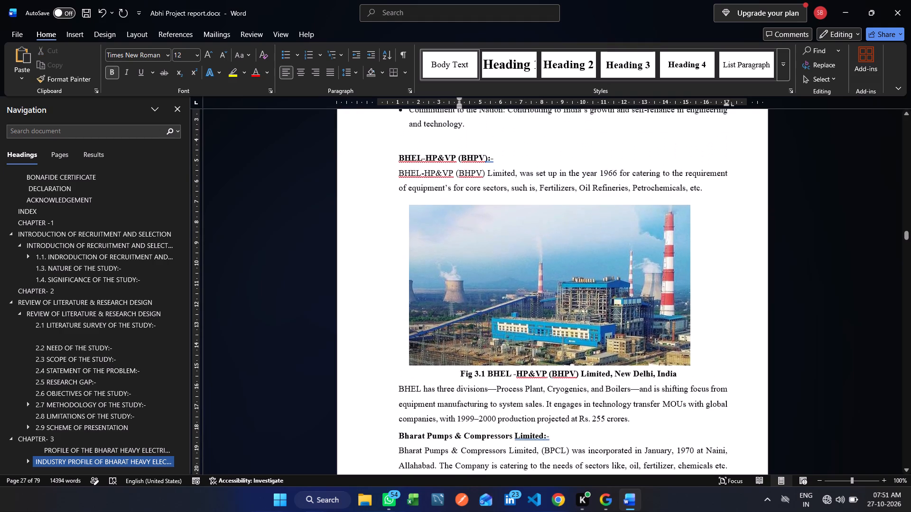
scroll(697, 307, "up", 1)
scroll(697, 307, "down", 1)
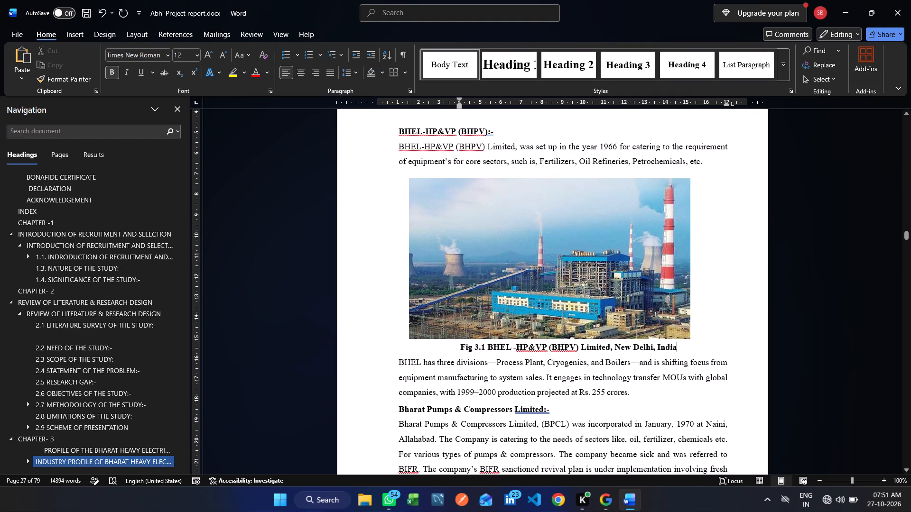
scroll(697, 307, "down", 1)
left_click_drag(637, 393, 390, 361)
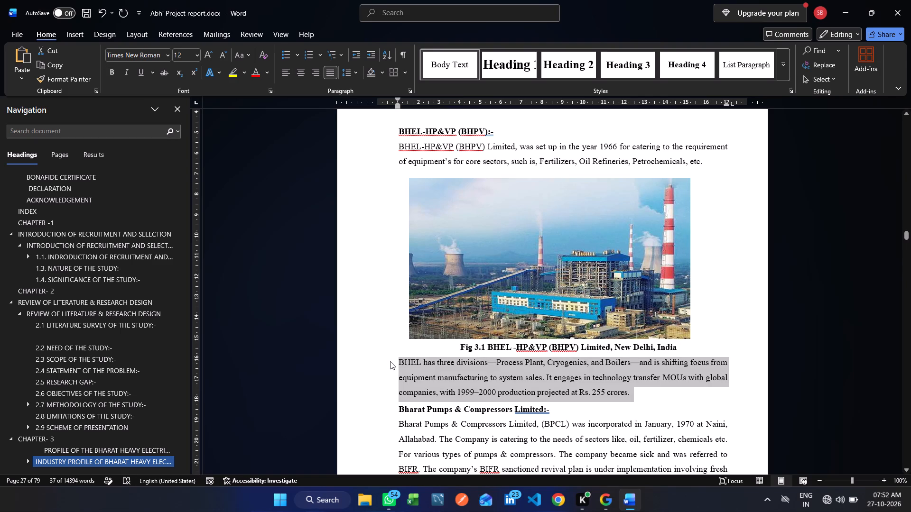
key("ctrl+x")
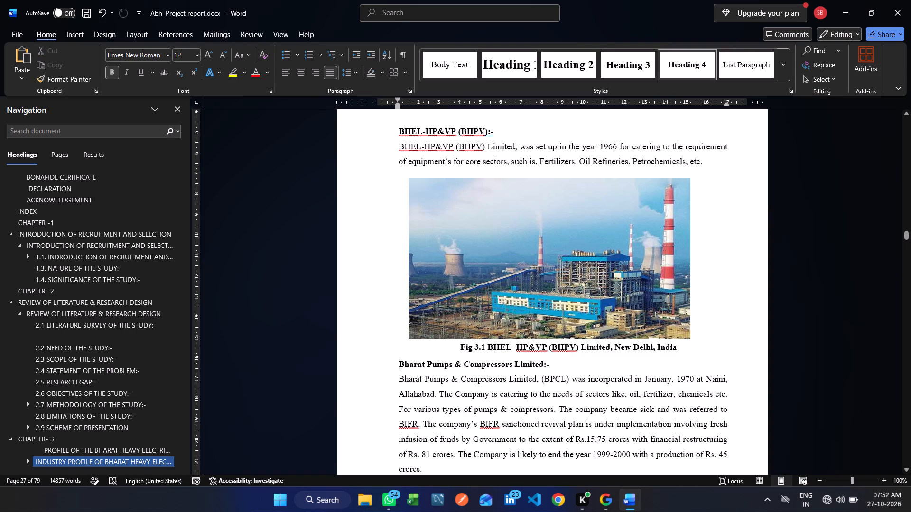
left_click(704, 165)
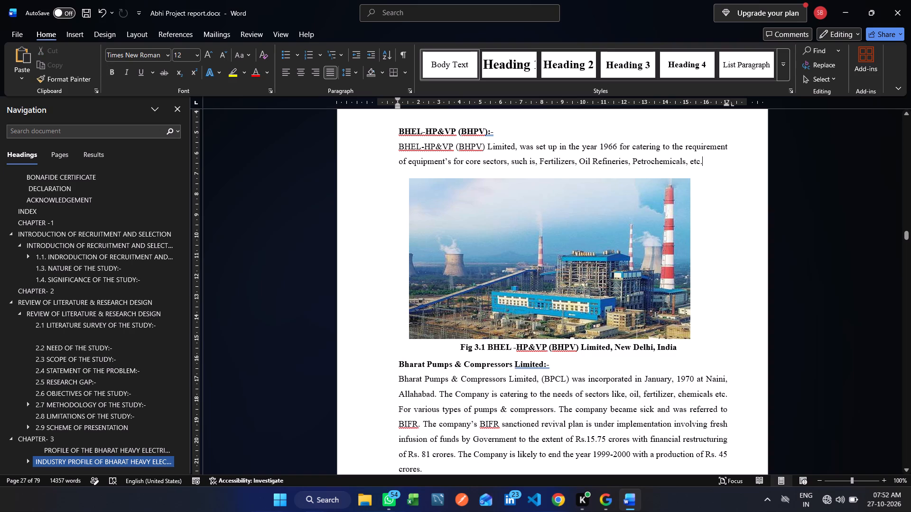
key("ctrl+v")
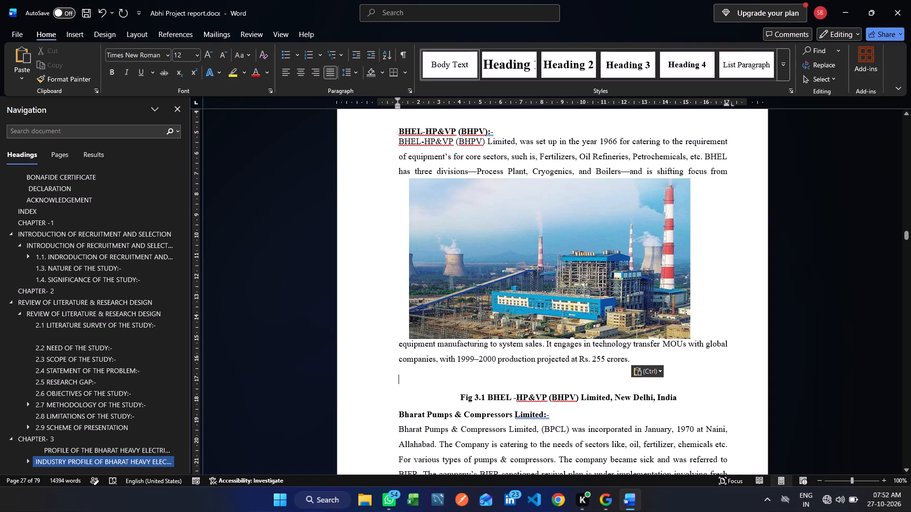
Reposition the power plant picture, centred, between the merged BHEL-HP&VP paragraph and the Fig 3.1 caption.
left_click_drag(532, 283, 540, 320)
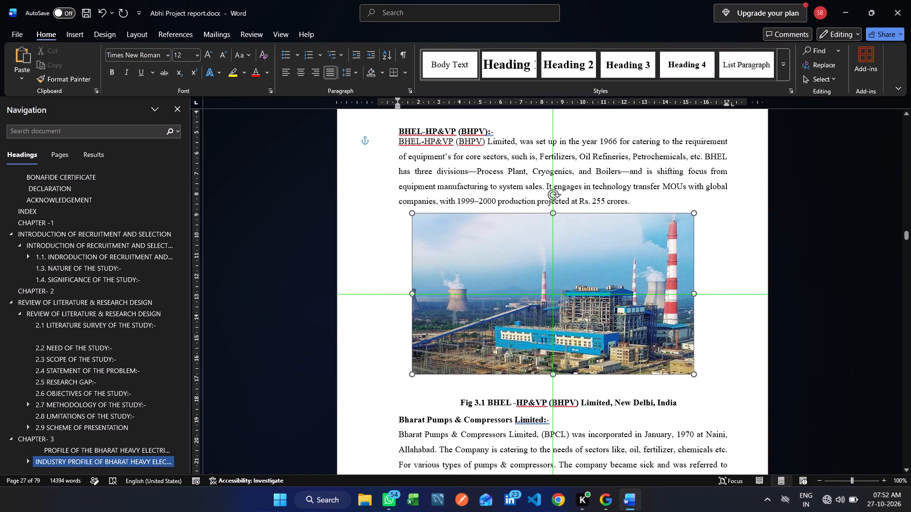
left_click_drag(540, 320, 531, 321)
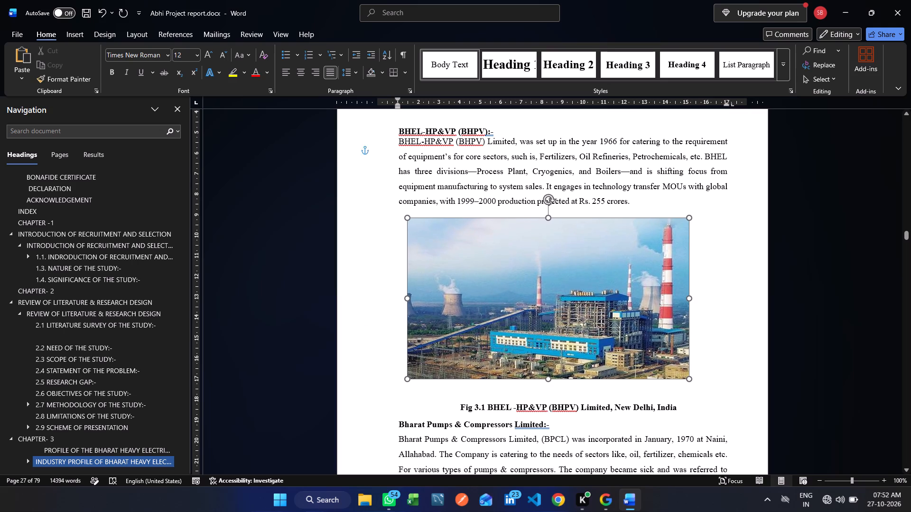
left_click_drag(531, 321, 529, 321)
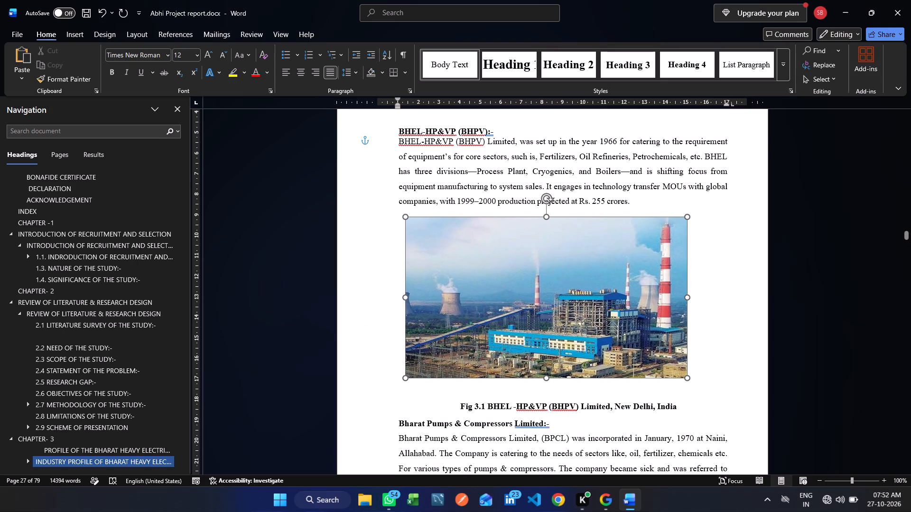
left_click_drag(529, 321, 536, 322)
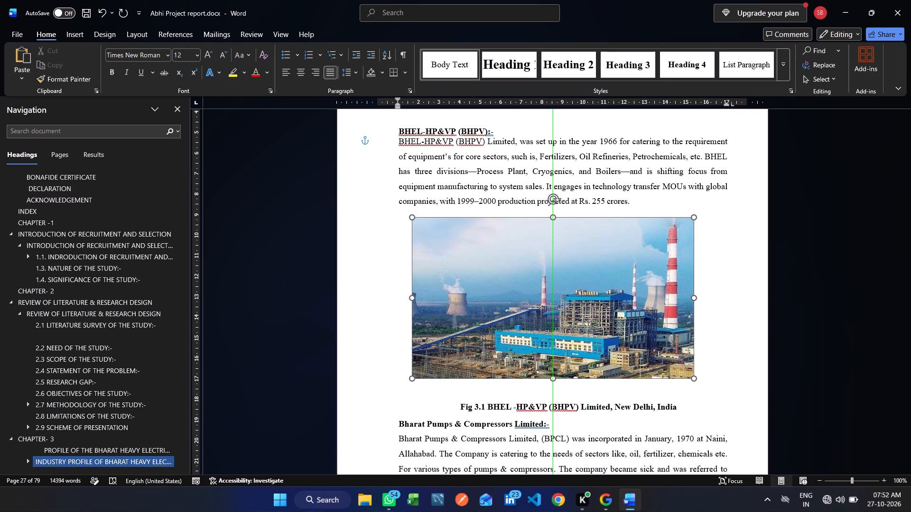
left_click_drag(536, 322, 536, 320)
left_click(536, 320)
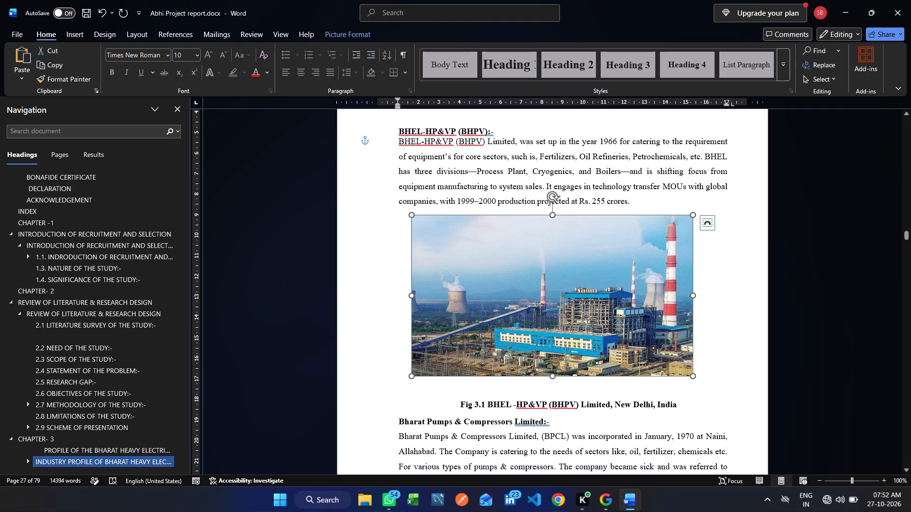
left_click(742, 297)
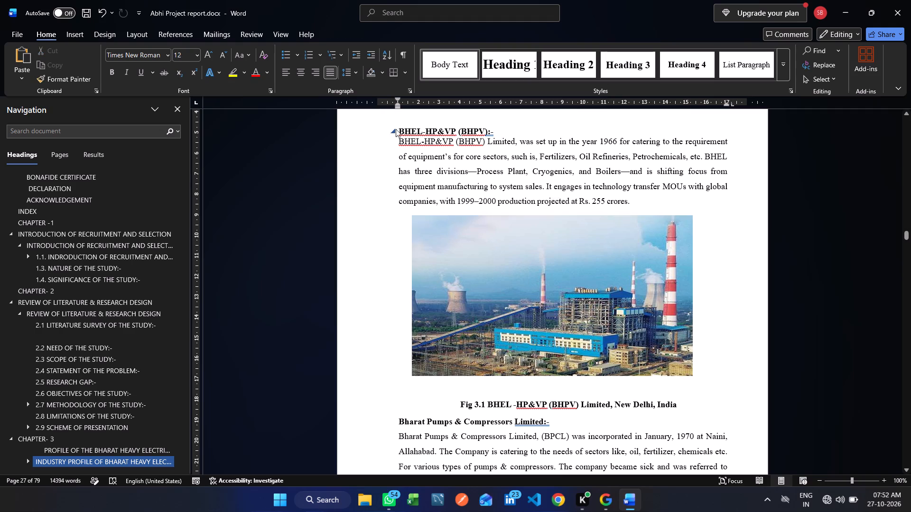
Apply 1.5 line spacing to the BHEL-HP&VP (BHPV) heading and the merged paragraph beneath it.
left_click_drag(400, 131, 632, 198)
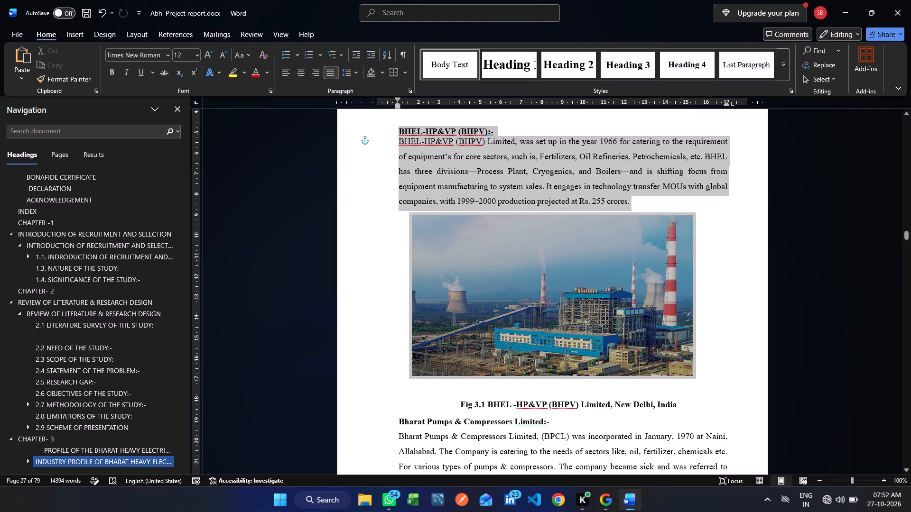
left_click_drag(632, 198, 631, 199)
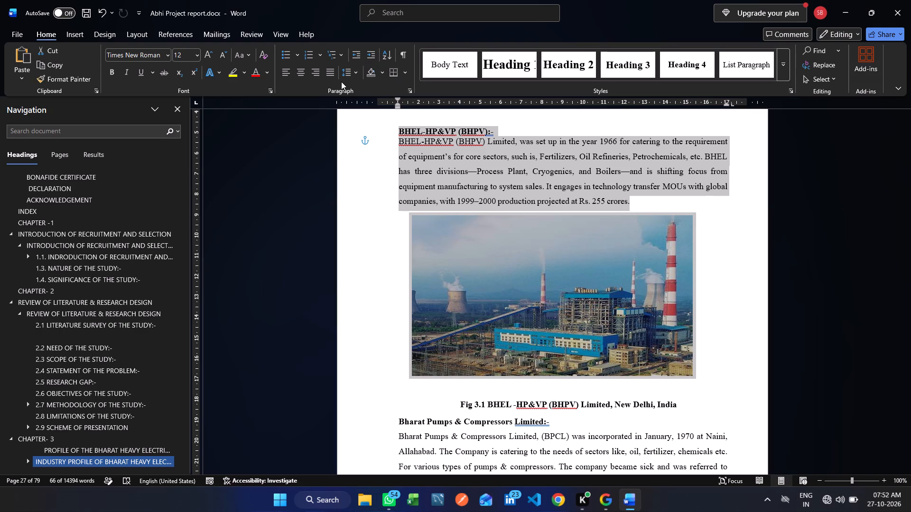
left_click(352, 73)
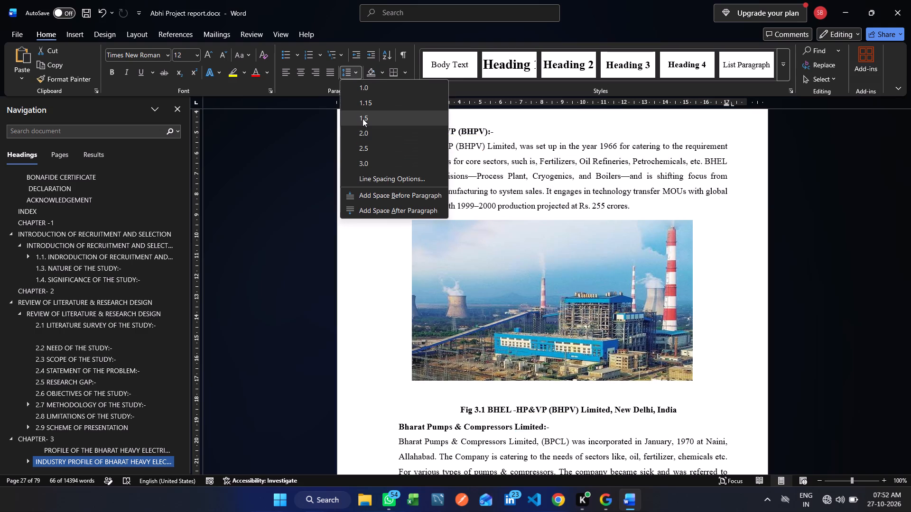
left_click(363, 119)
left_click(558, 213)
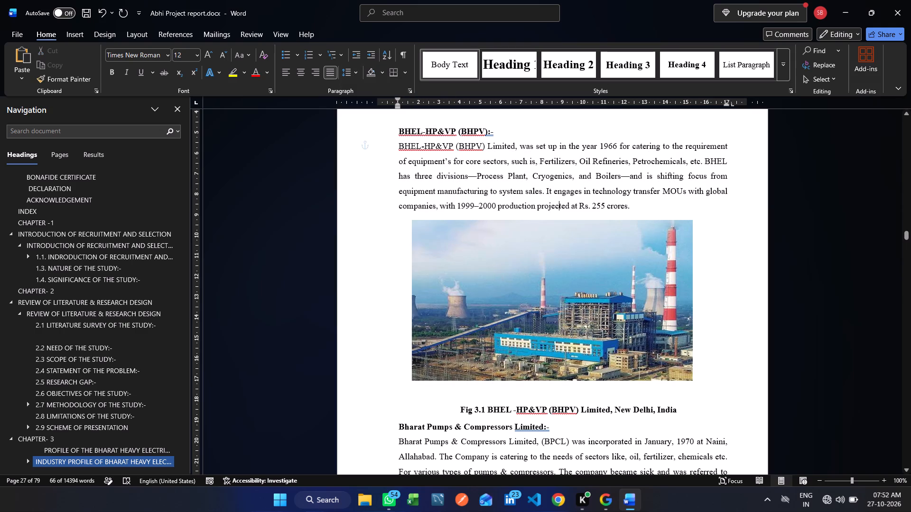
Check the page layout from Core Values down to Bharat Pumps & Compressors, and remove the blank line above the Fig 3.1 caption.
scroll(558, 213, "up", 8)
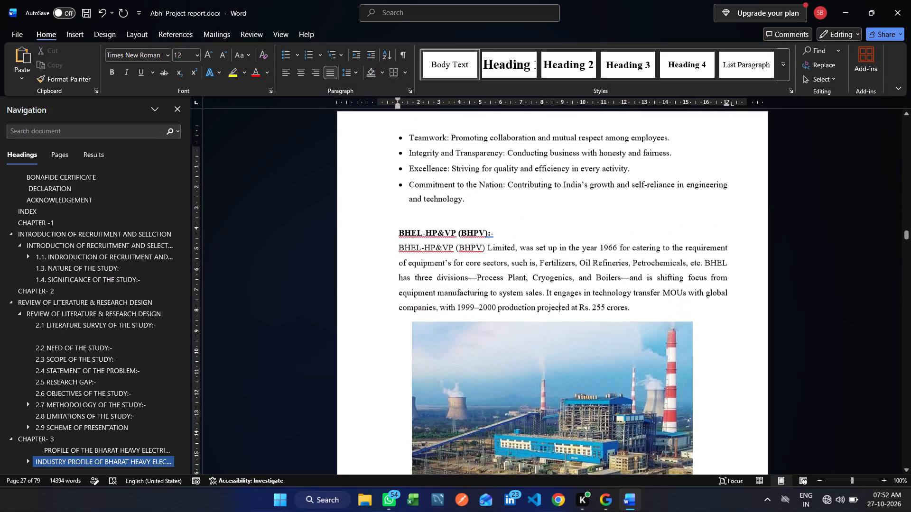
scroll(558, 213, "up", 10)
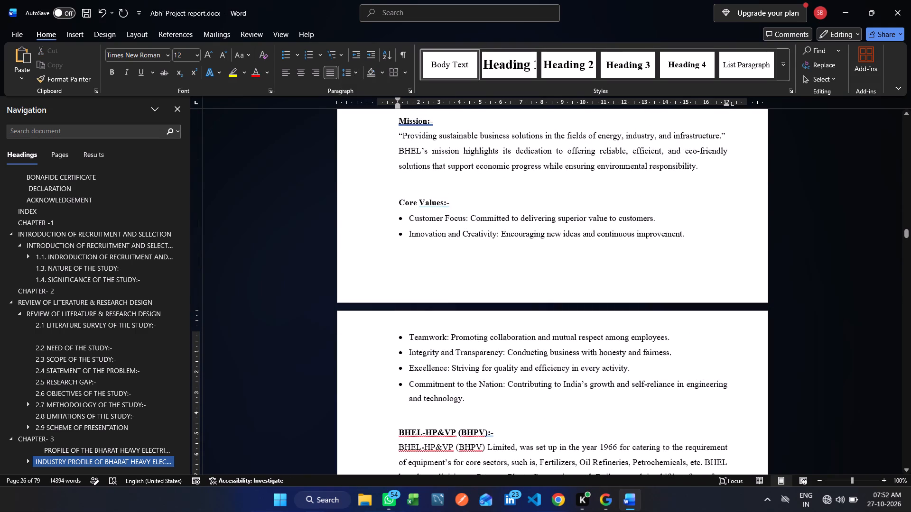
scroll(558, 213, "down", 12)
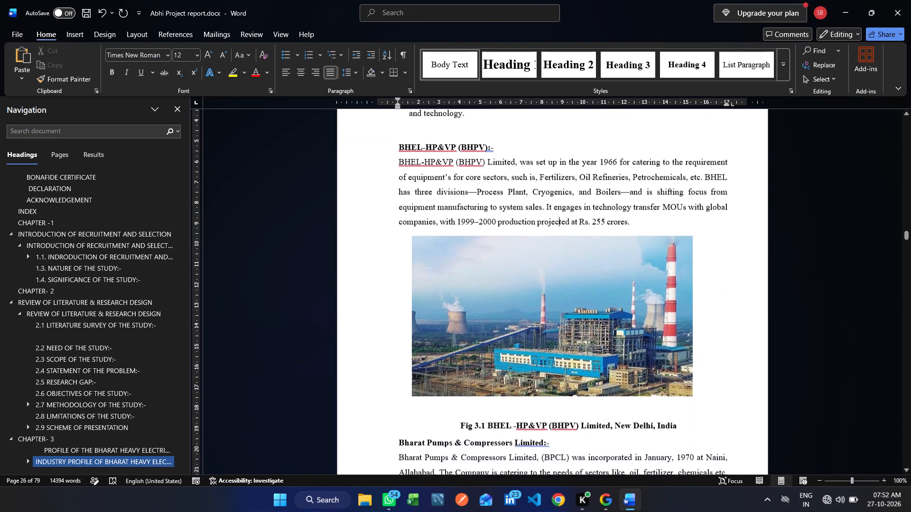
scroll(558, 213, "down", 7)
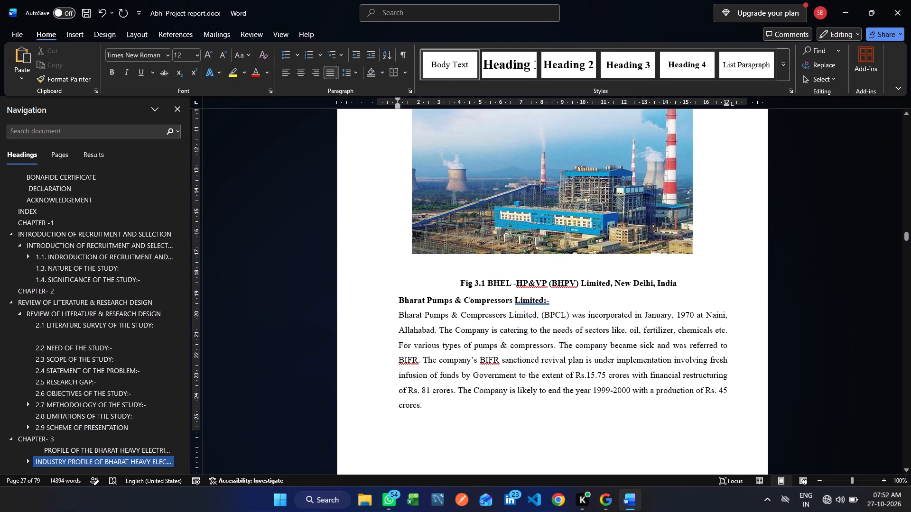
left_click(578, 270)
key("BackSpace")
key("BackSpace")
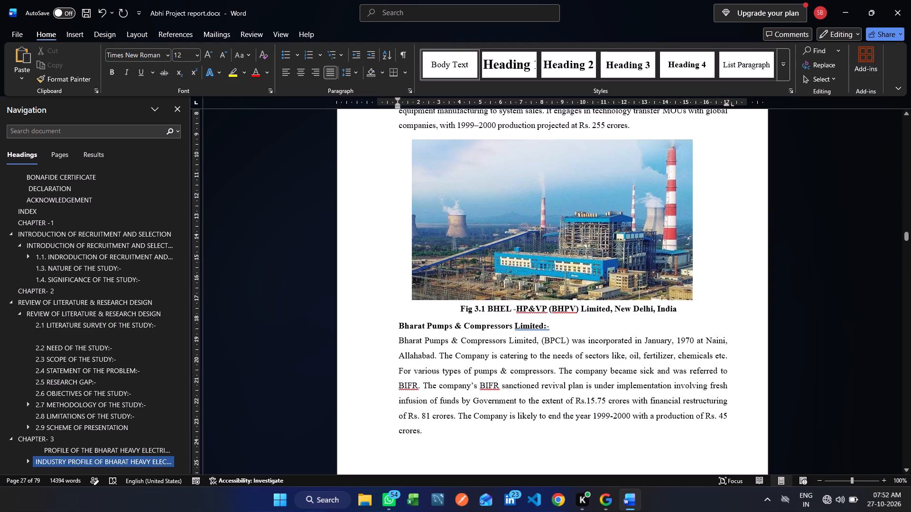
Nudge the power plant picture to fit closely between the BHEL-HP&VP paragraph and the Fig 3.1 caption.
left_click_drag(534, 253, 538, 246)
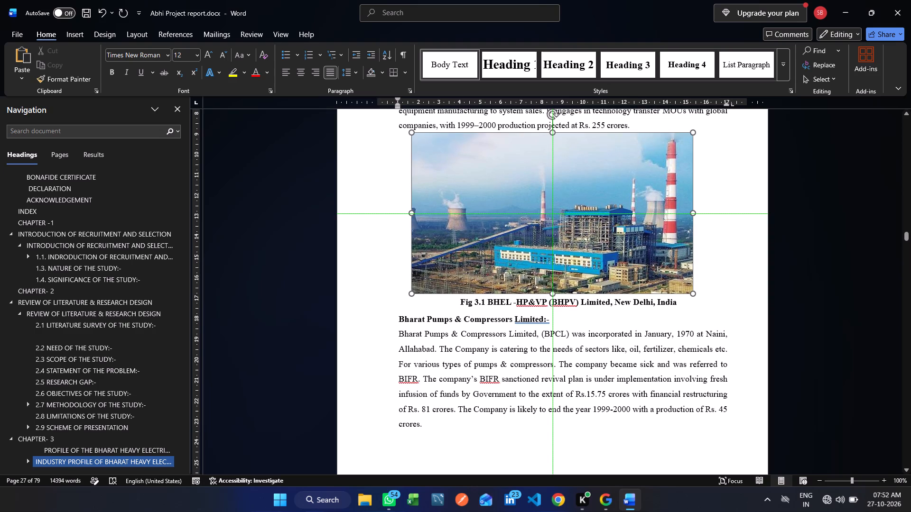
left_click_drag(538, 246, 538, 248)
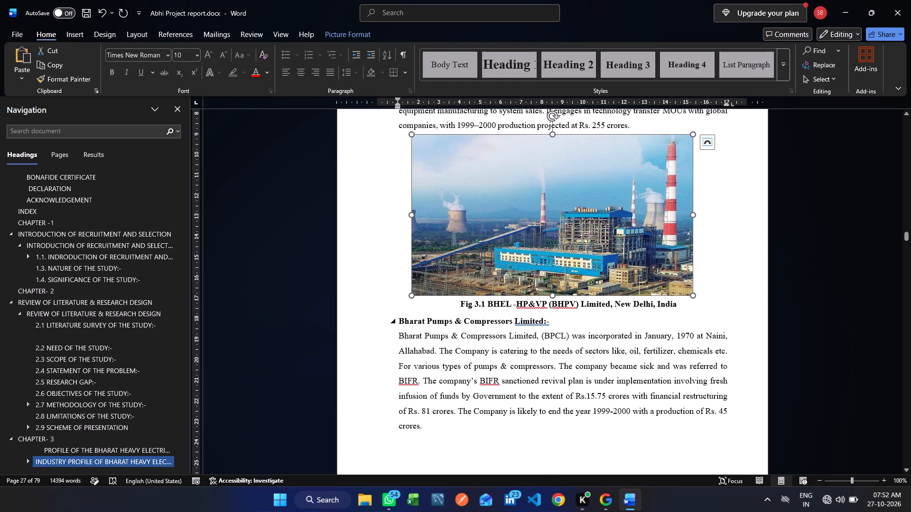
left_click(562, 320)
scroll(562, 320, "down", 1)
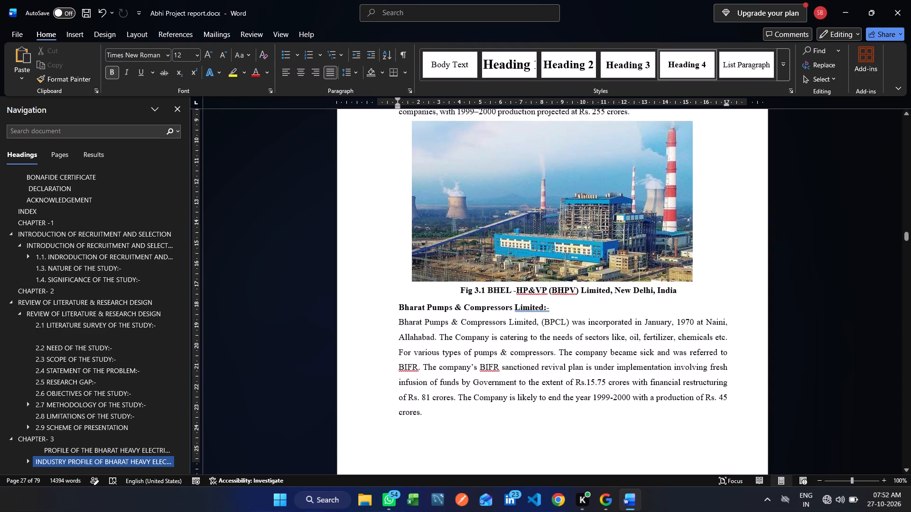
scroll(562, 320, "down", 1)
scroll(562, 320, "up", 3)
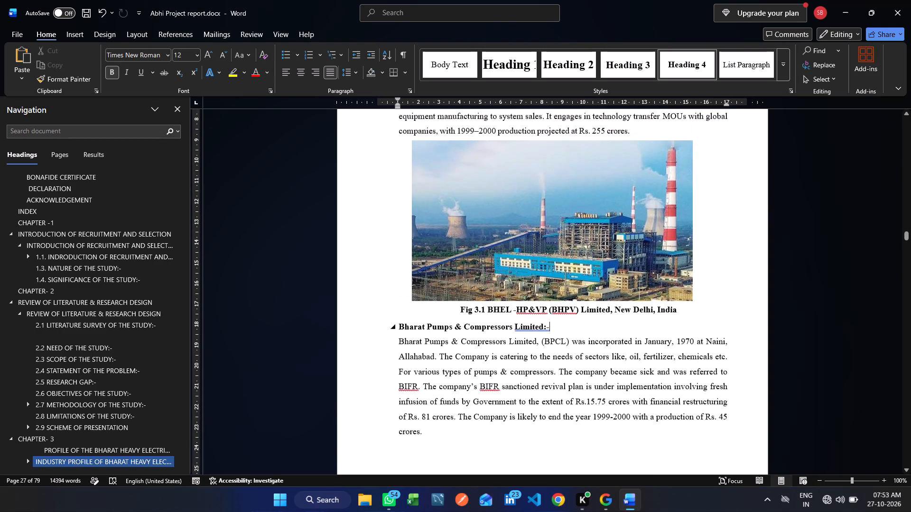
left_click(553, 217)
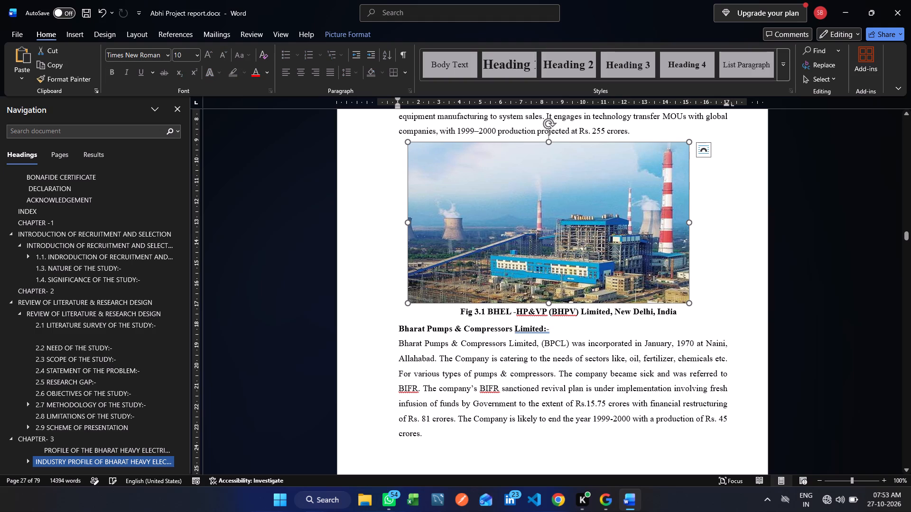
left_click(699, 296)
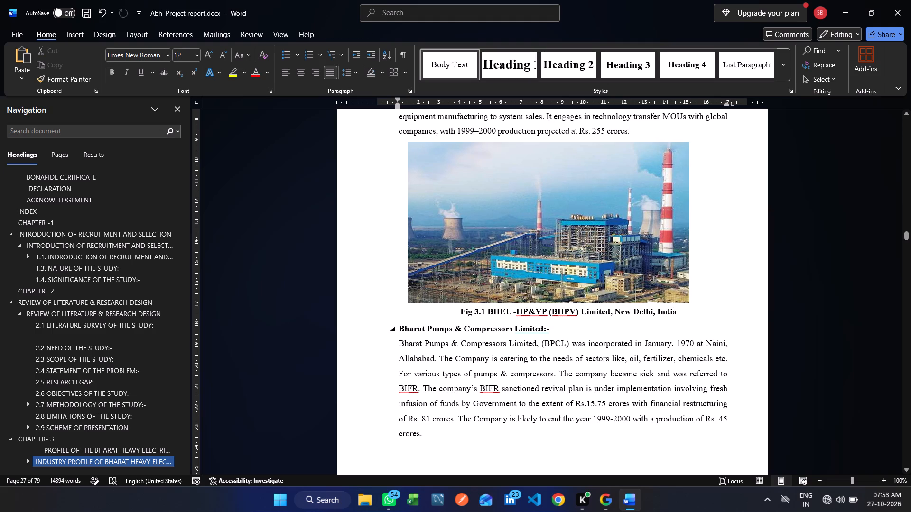
Add a blank line before the Fig 3.1 caption.
left_click(455, 309)
key("Return")
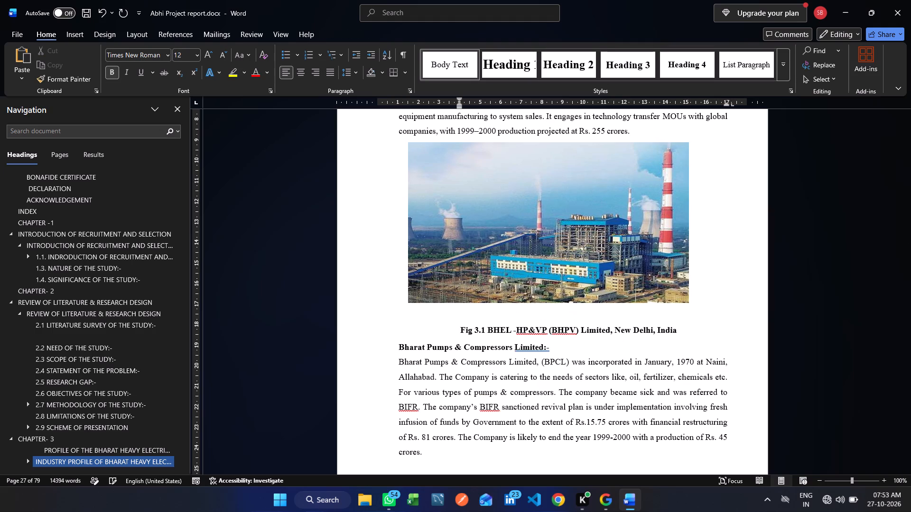
Move the power plant picture slightly down to leave a gap below the BHEL-HP&VP paragraph.
left_click_drag(520, 242, 524, 260)
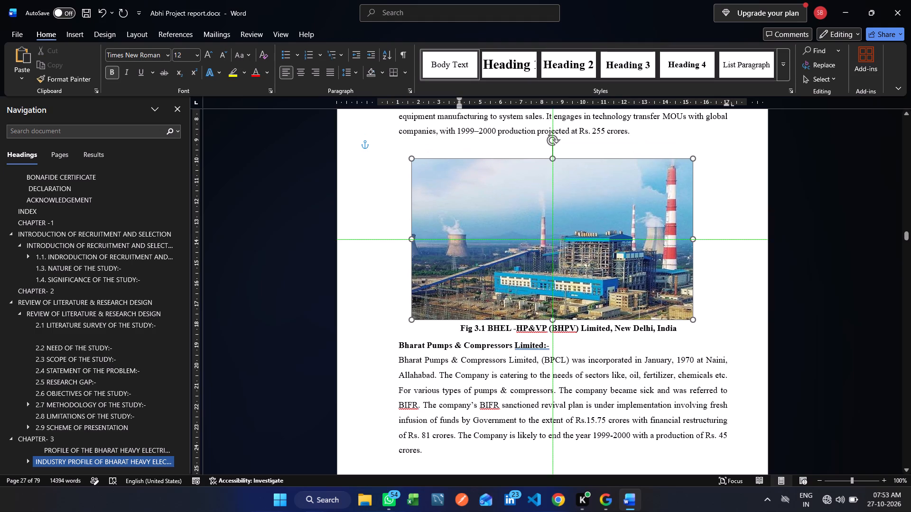
left_click_drag(524, 260, 515, 251)
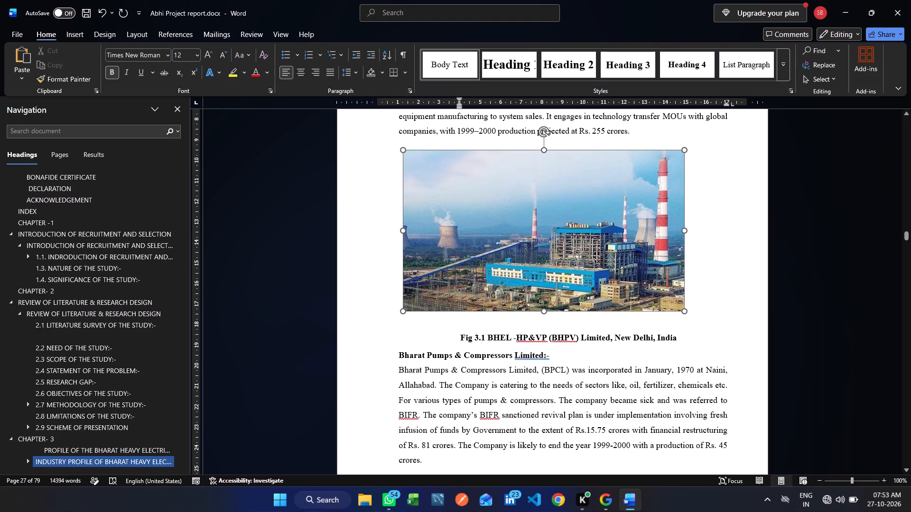
left_click_drag(515, 251, 515, 256)
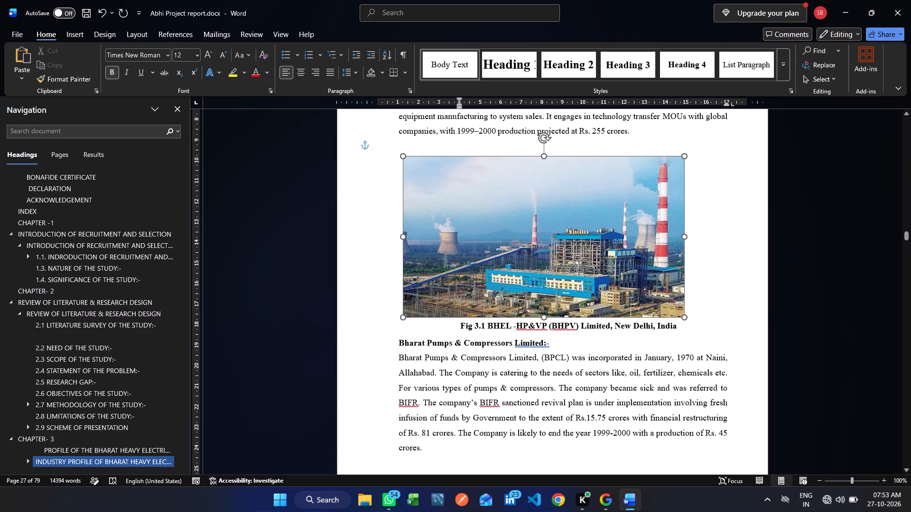
left_click_drag(515, 256, 515, 253)
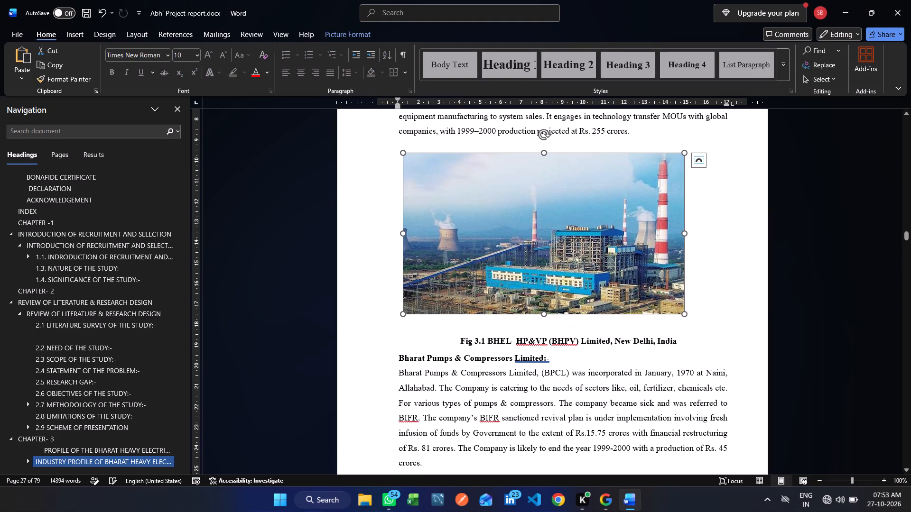
Remove the blank line between the power plant picture and the Fig 3.1 caption.
left_click(458, 343)
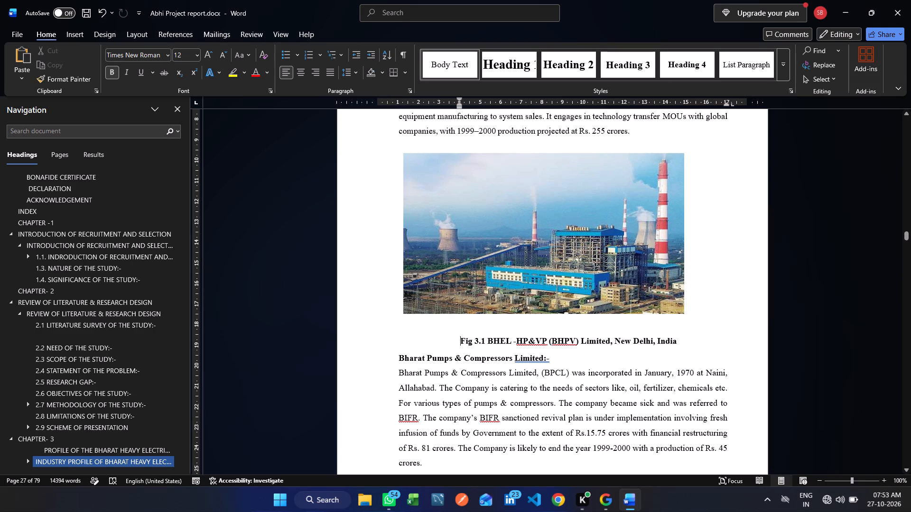
key("BackSpace")
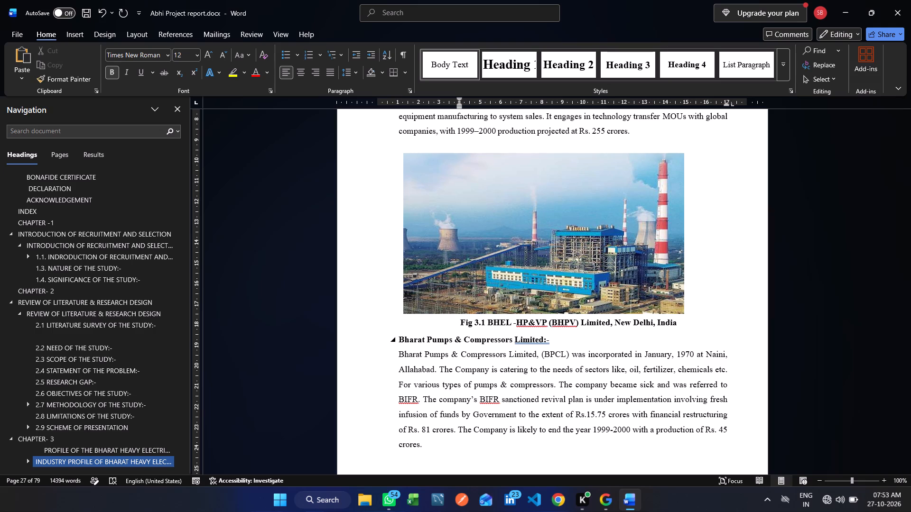
Set 1.5 line spacing for the Fig 3.1 caption and the Bharat Pumps & Compressors Limited heading.
scroll(437, 343, "down", 2)
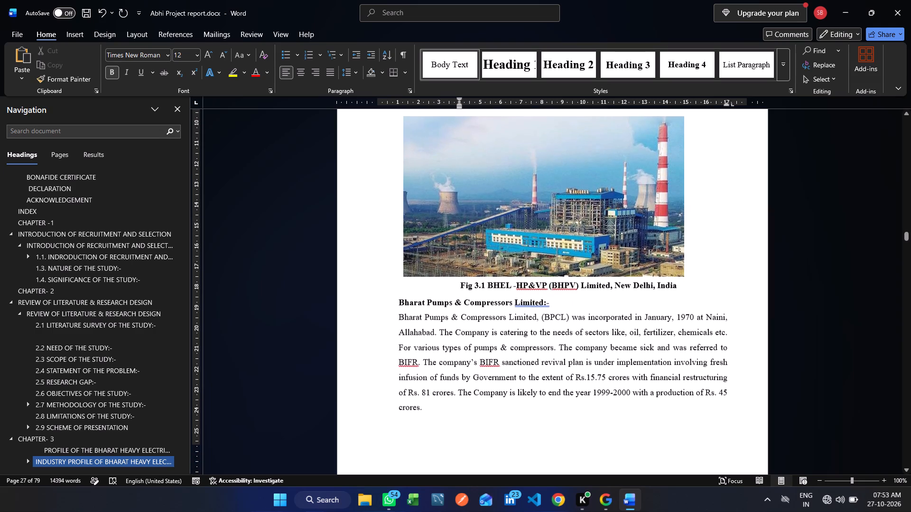
scroll(511, 402, "down", 1)
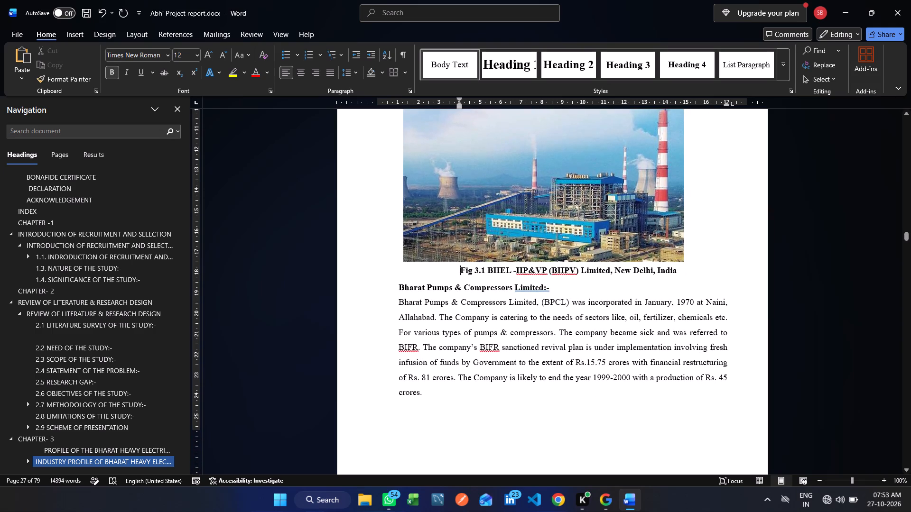
left_click_drag(553, 290, 465, 268)
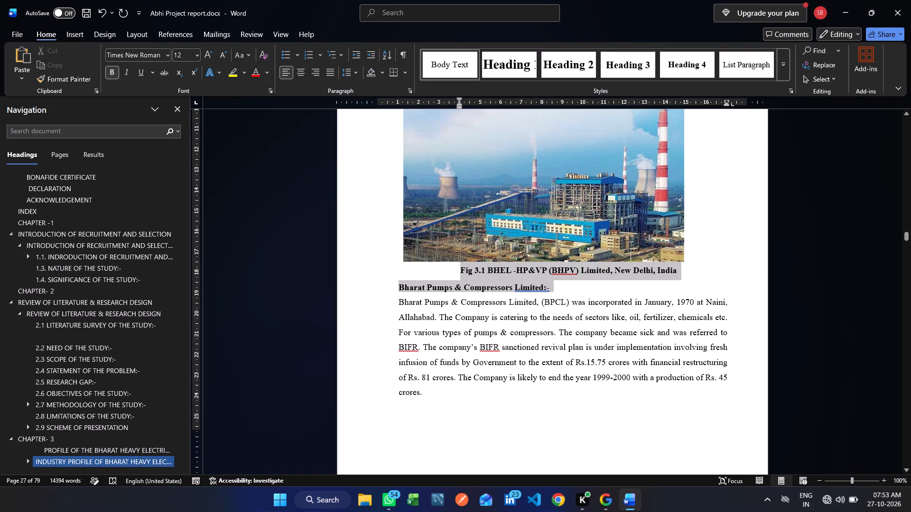
left_click_drag(465, 268, 465, 268)
left_click(344, 77)
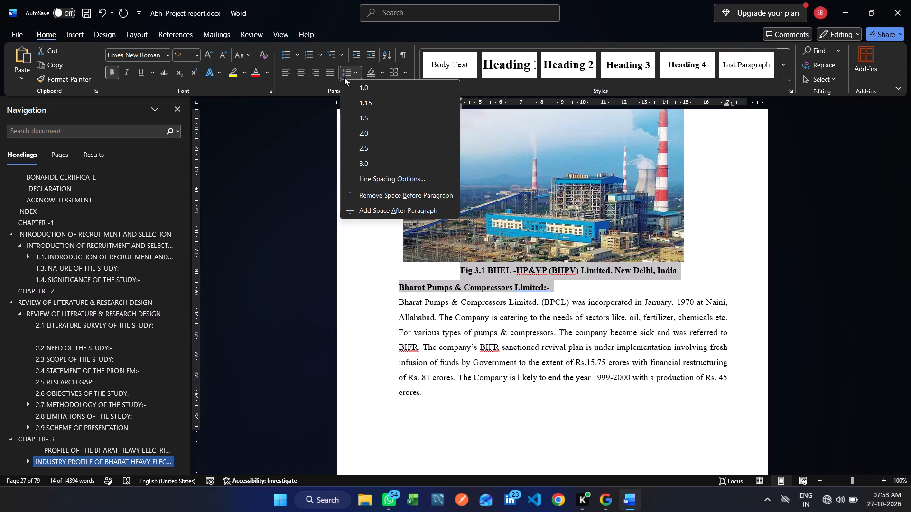
left_click(355, 121)
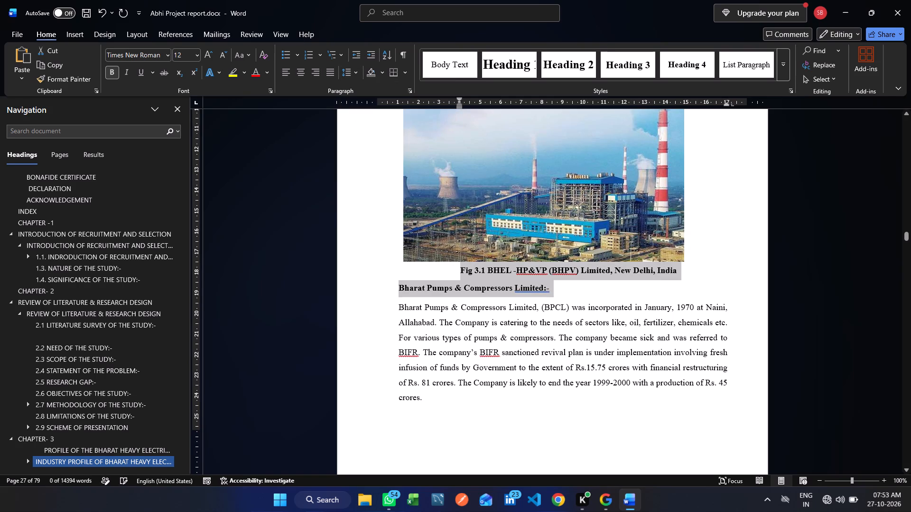
left_click(583, 424)
Check the page layout from Bridge And Roof Company through Fig 3.2 BHEL Turbine down to The Key Growth Drivers heading.
scroll(583, 424, "down", 4)
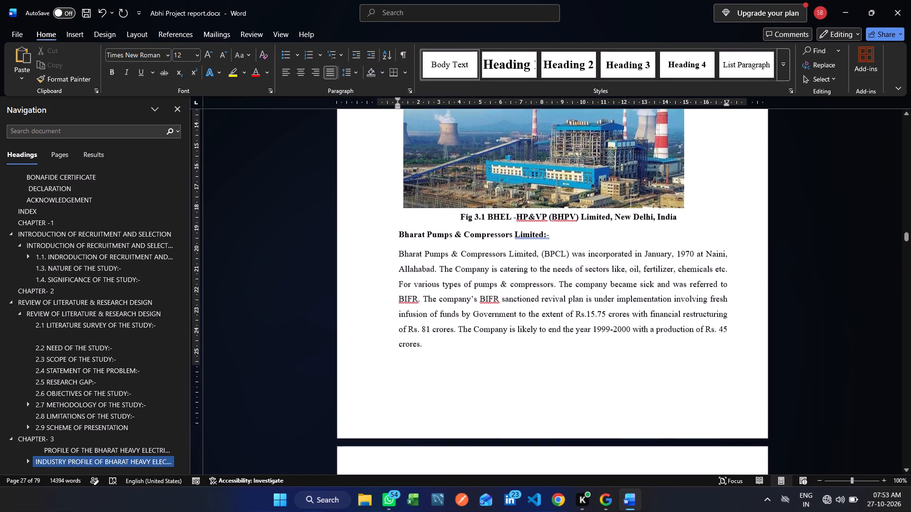
scroll(583, 424, "down", 11)
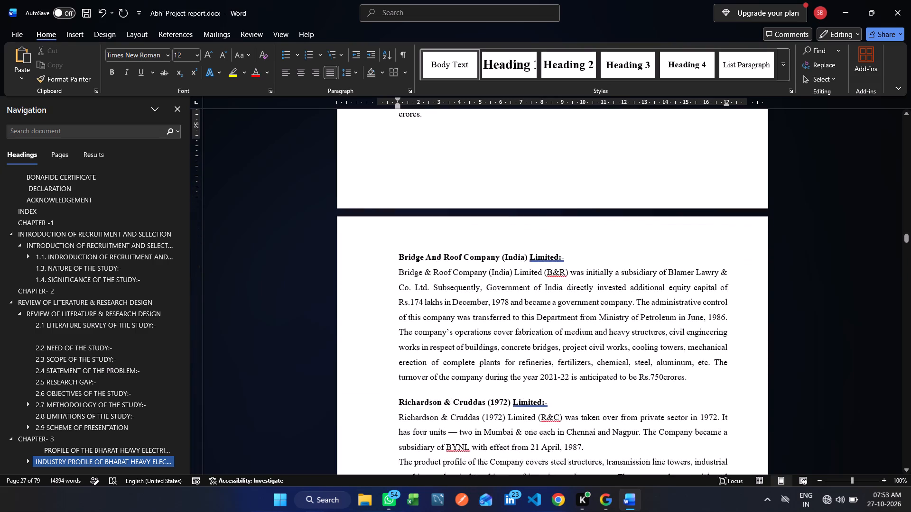
scroll(583, 424, "down", 11)
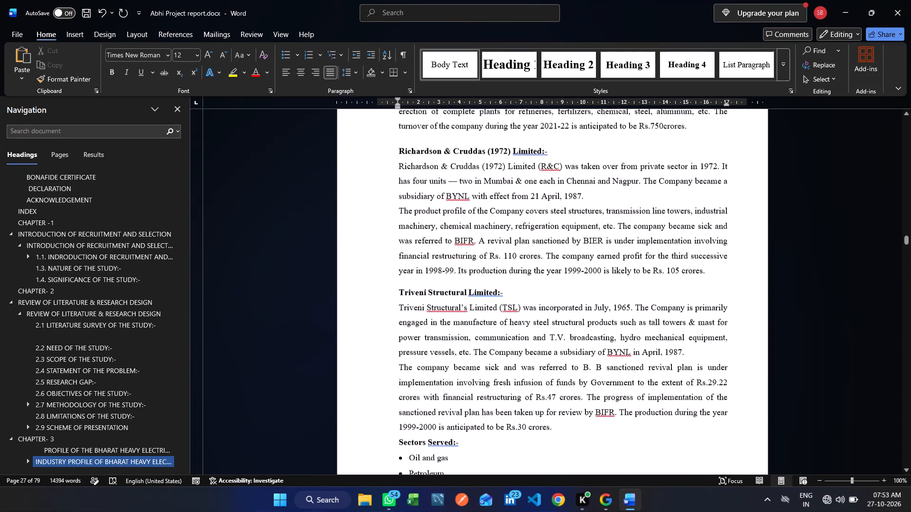
scroll(583, 424, "down", 11)
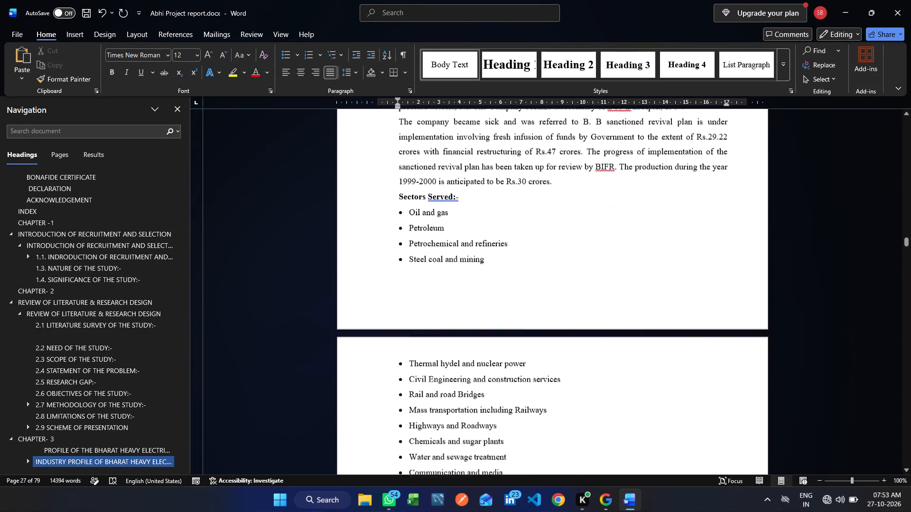
scroll(583, 424, "down", 10)
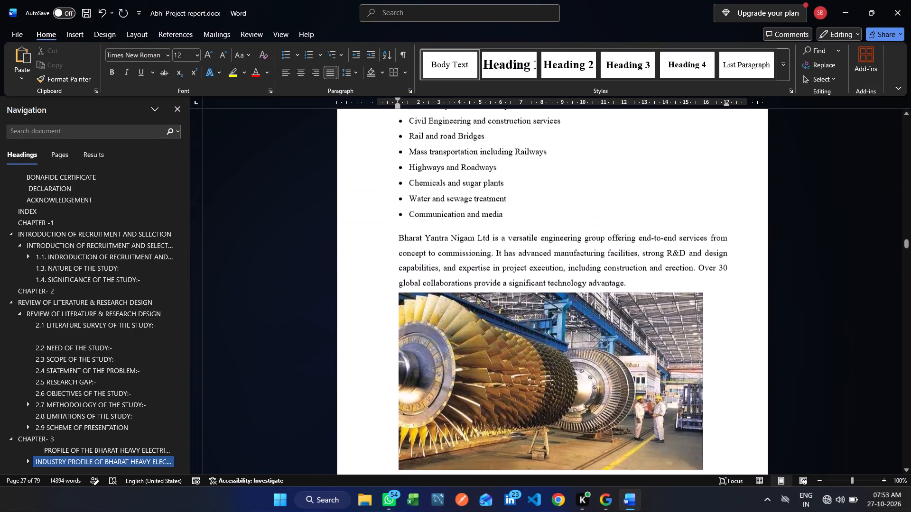
scroll(583, 424, "down", 10)
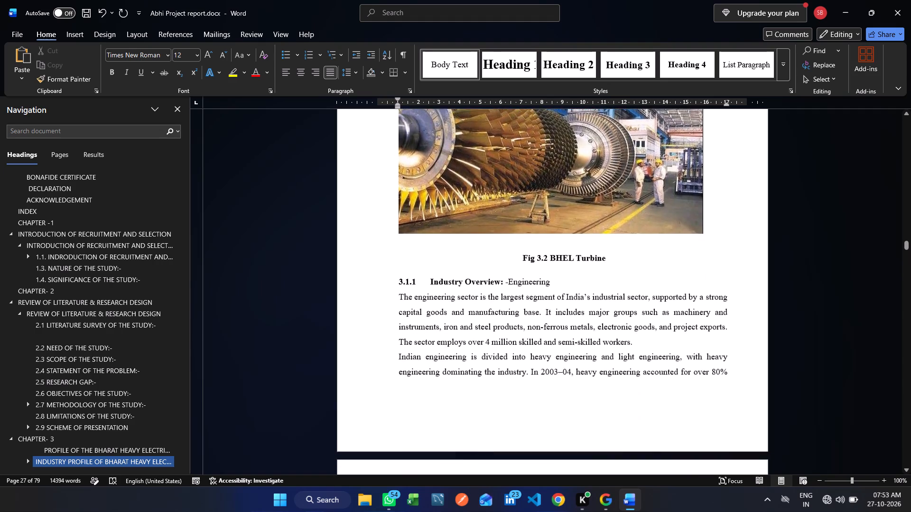
scroll(583, 424, "down", 10)
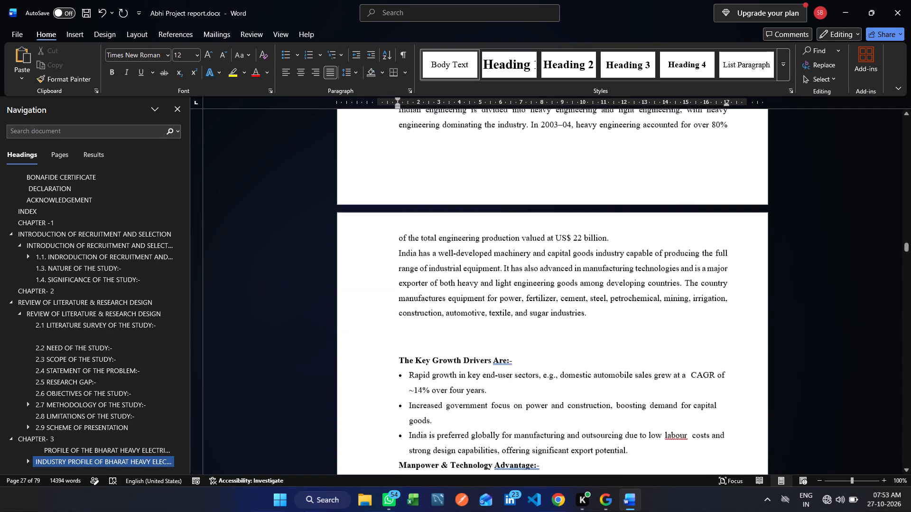
scroll(583, 424, "down", 9)
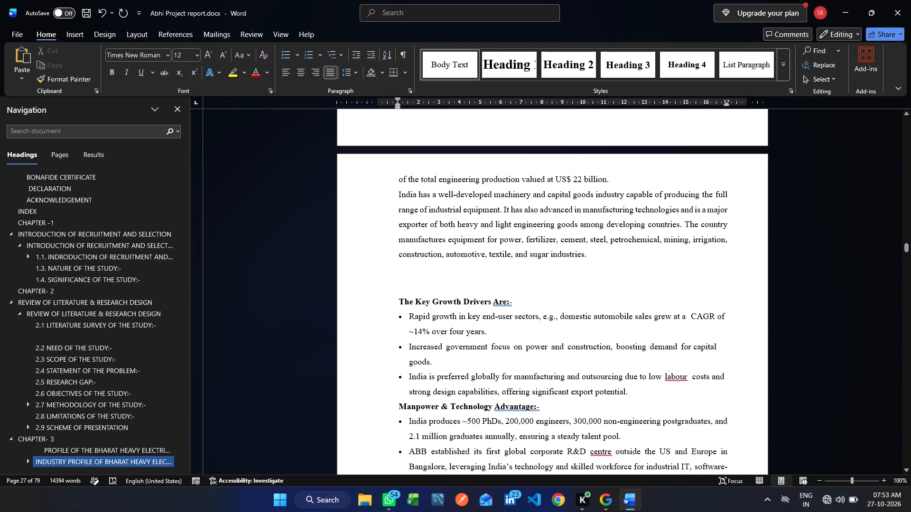
Delete the word "Key" from the heading "The Key Growth Drivers Are:-".
left_click(433, 306)
key("Up")
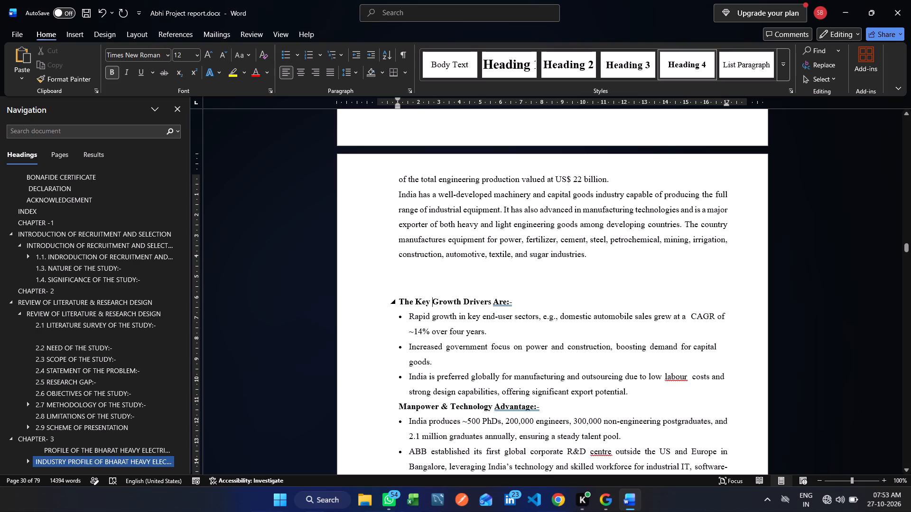
key("BackSpace")
key("BackSpace")
key("BackSpace")
key("BackSpace")
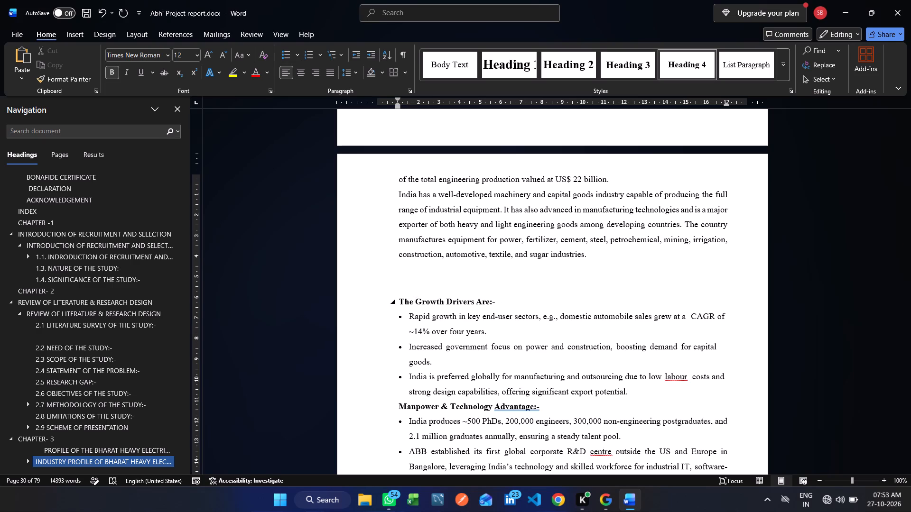
Remove the blank lines between the paragraph on India's machinery and capital goods industry and The Growth Drivers heading.
key("Up")
key("BackSpace")
key("BackSpace")
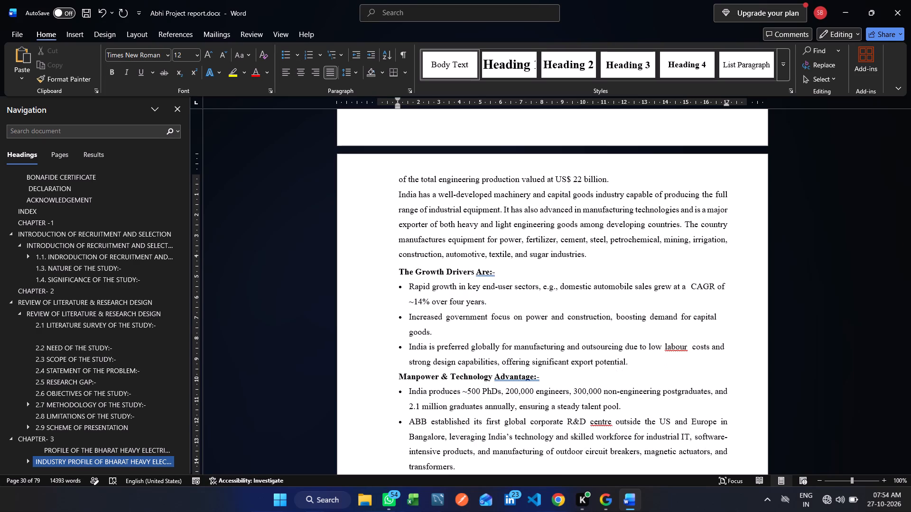
key("Return")
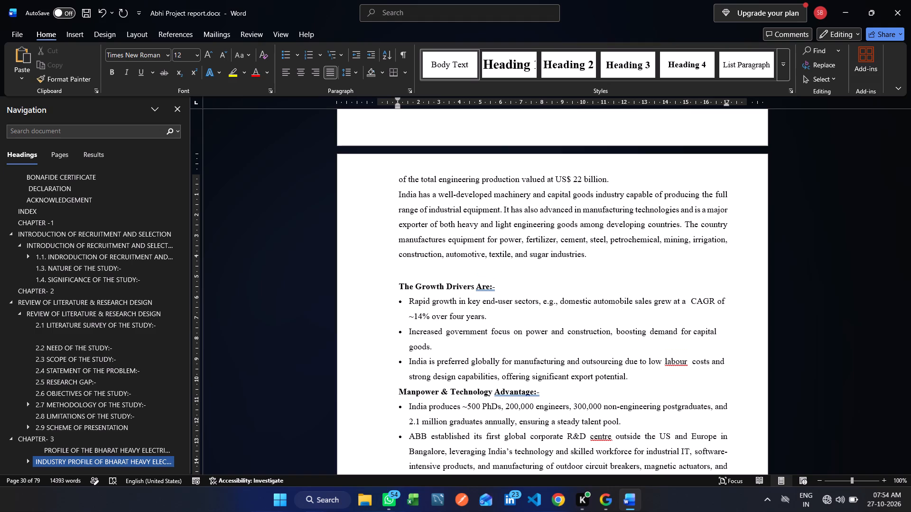
key("BackSpace")
key("BackSpace")
Set 1.5 line spacing from the Competitive Landscape paragraph through the Heavy Engineering heading to the Granite machinery bullet.
scroll(433, 306, "down", 3)
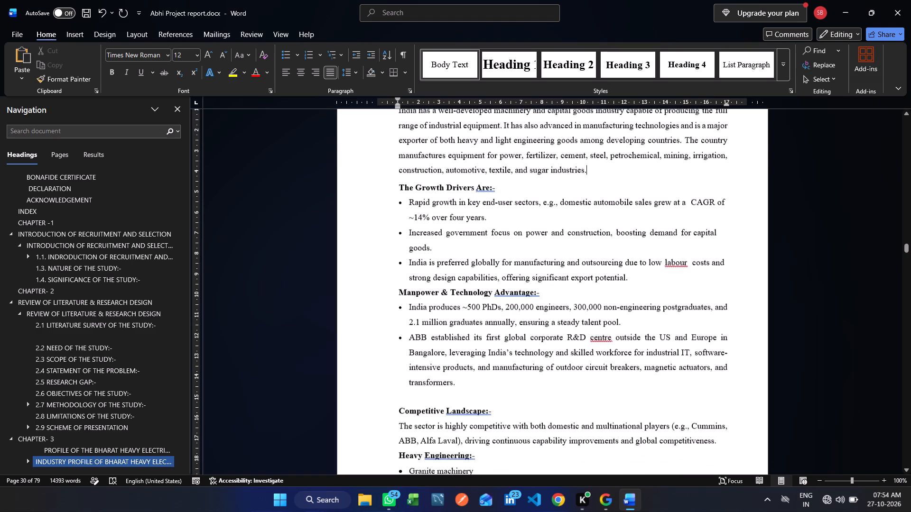
scroll(433, 306, "down", 7)
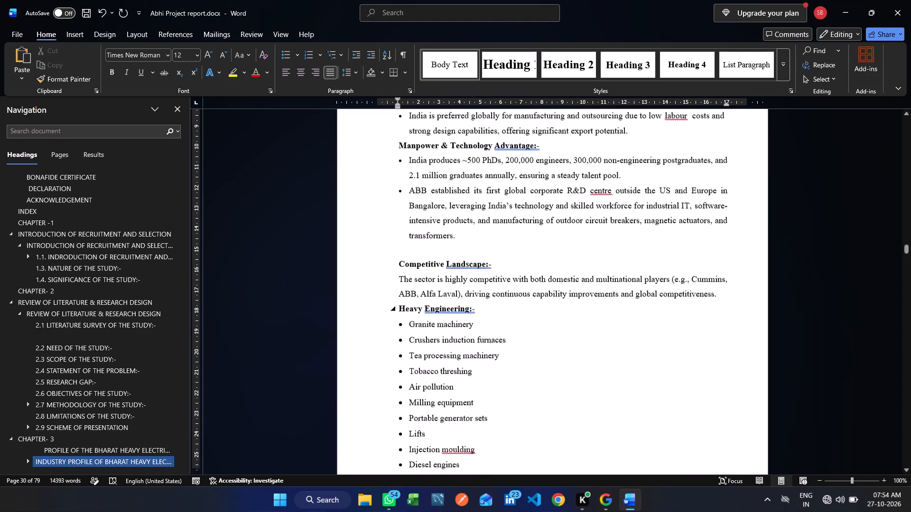
scroll(433, 306, "down", 4)
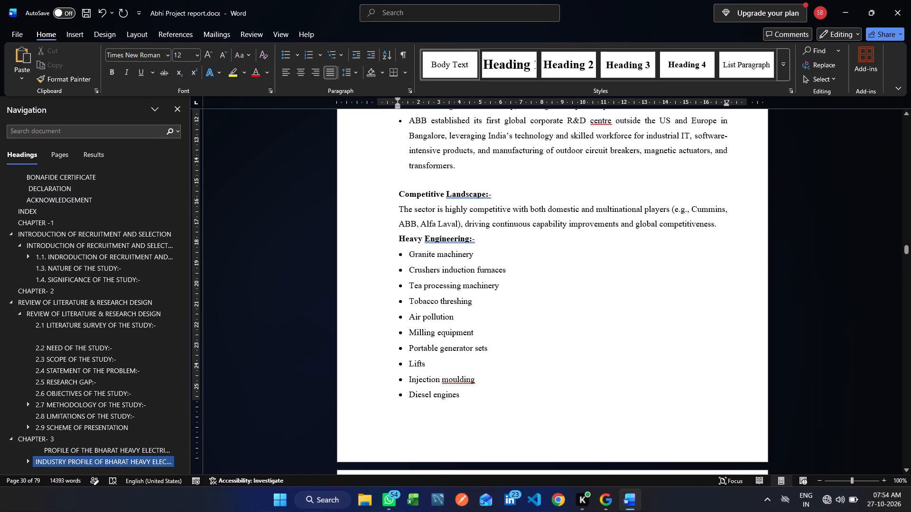
left_click_drag(399, 204, 478, 243)
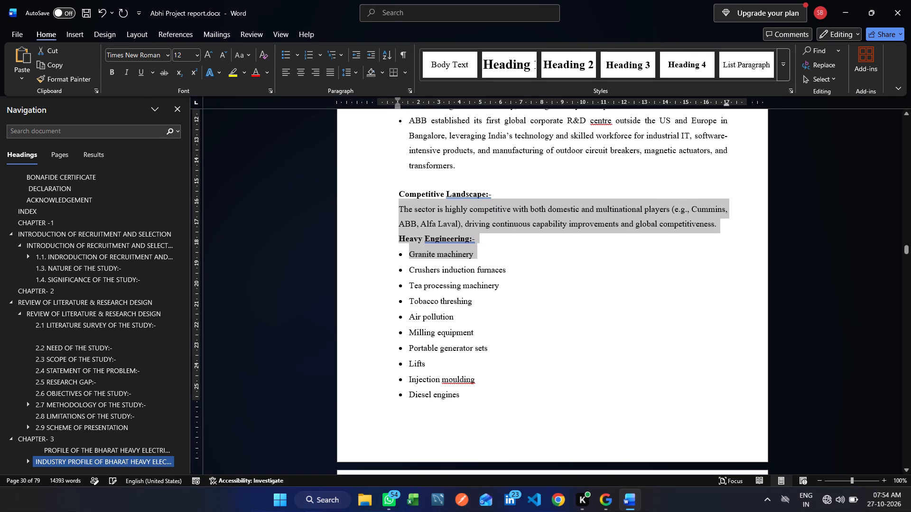
left_click(355, 67)
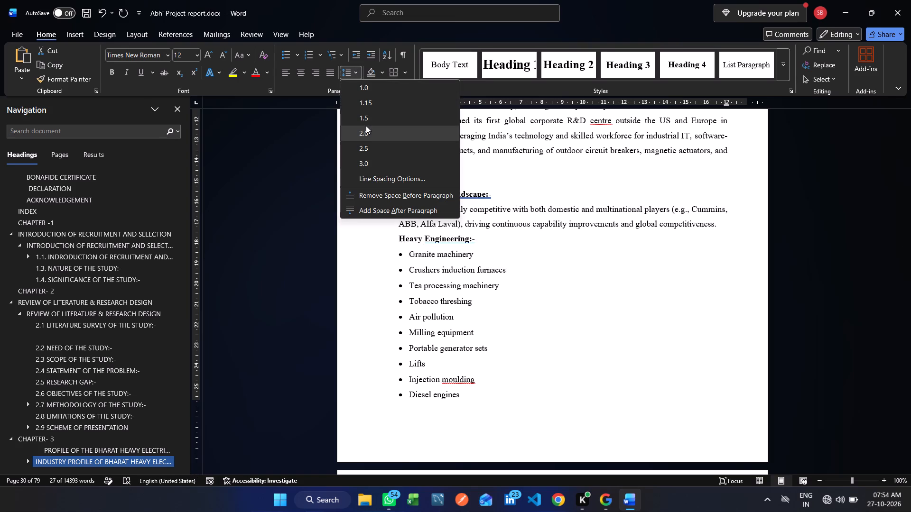
left_click(372, 118)
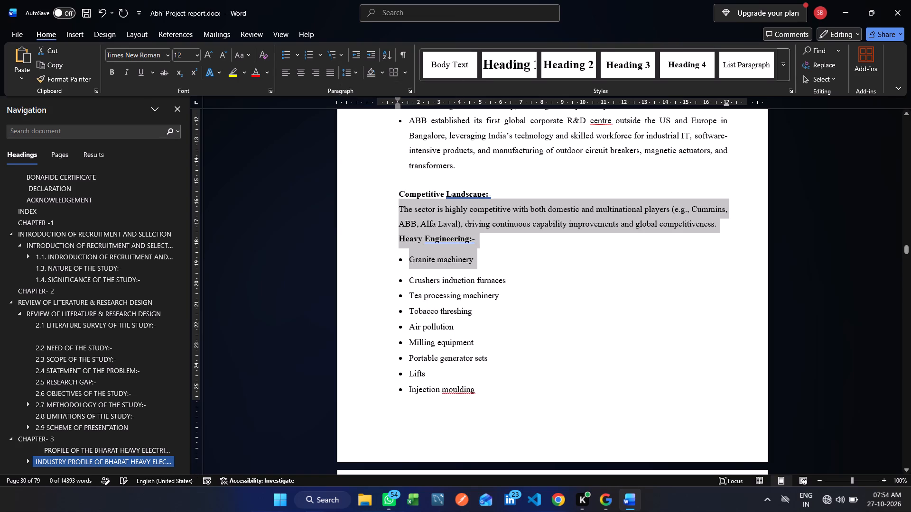
left_click(489, 259)
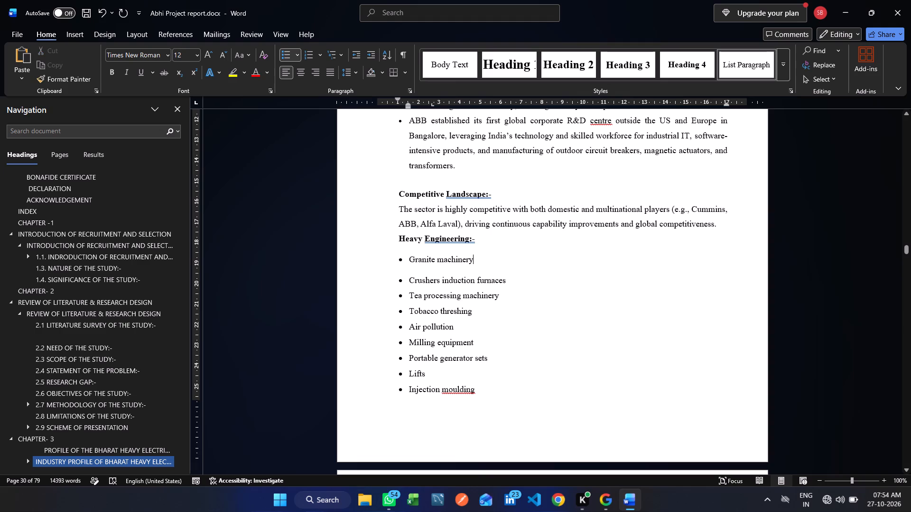
Set 1.5 line spacing for the Heavy Engineering bullets from Crushers induction furnaces to Injection moulding.
left_click_drag(406, 278, 474, 394)
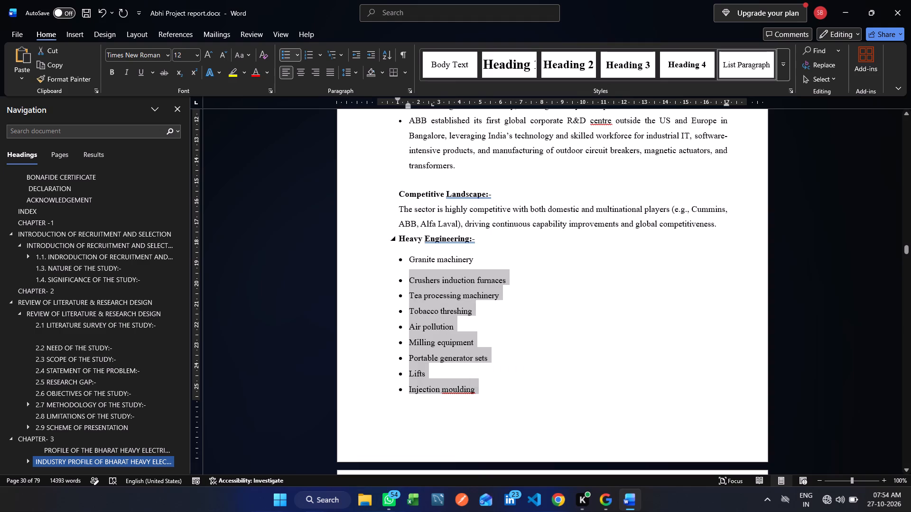
left_click(349, 75)
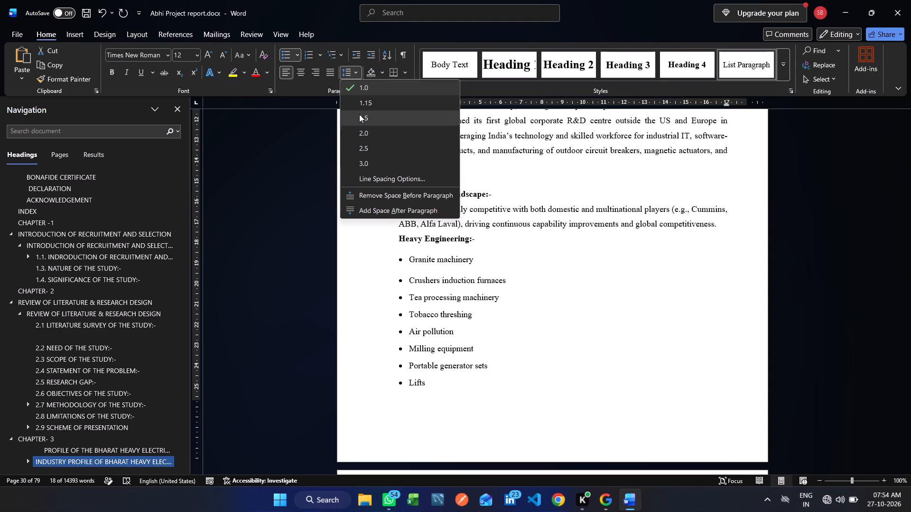
left_click(359, 114)
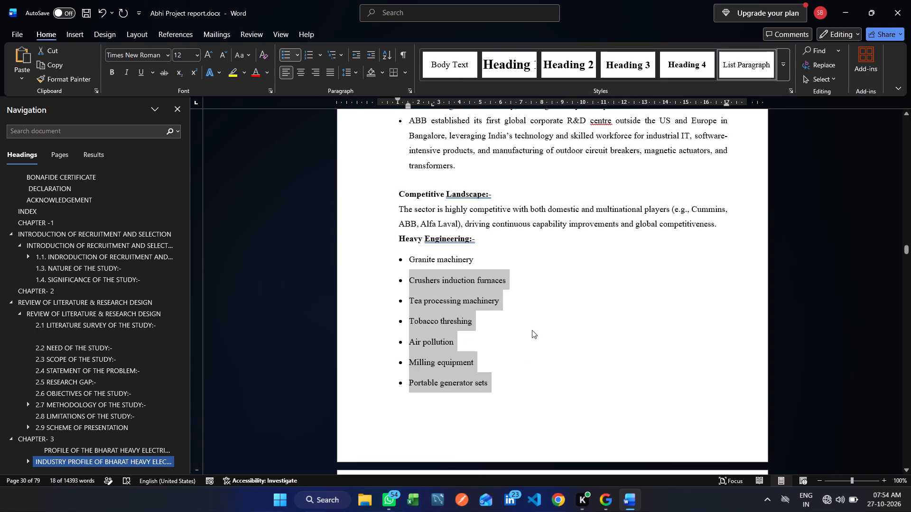
left_click(532, 330)
Set 1.5 line spacing for the Heavy Engineering bullets from Lifts to Gas turbines & Steam turbines.
scroll(532, 330, "down", 2)
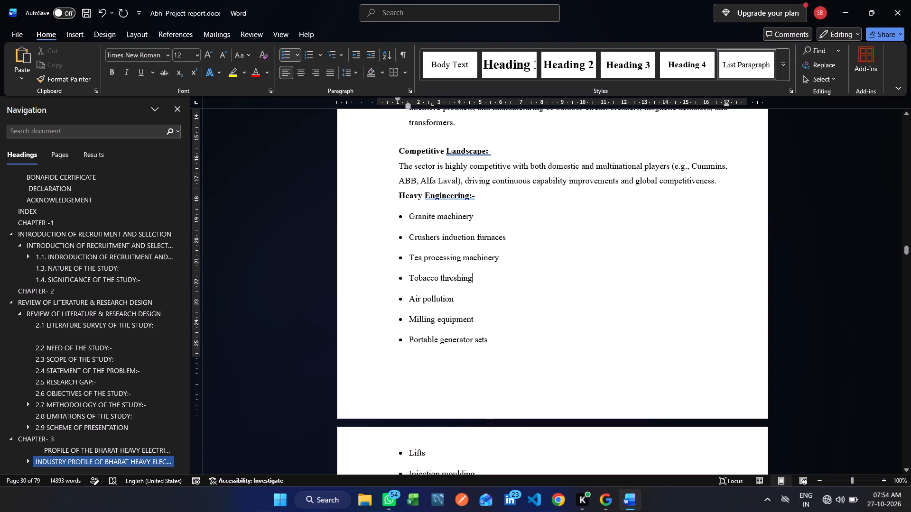
scroll(532, 330, "down", 1)
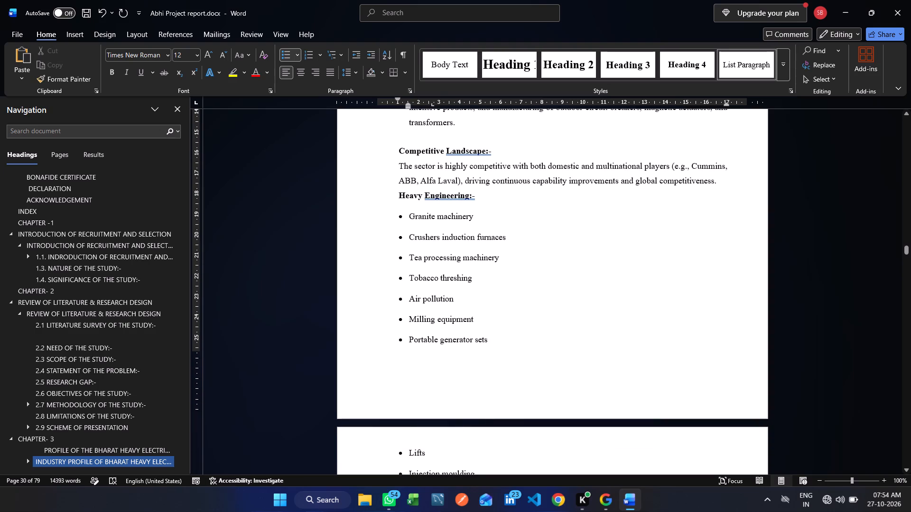
scroll(532, 330, "down", 6)
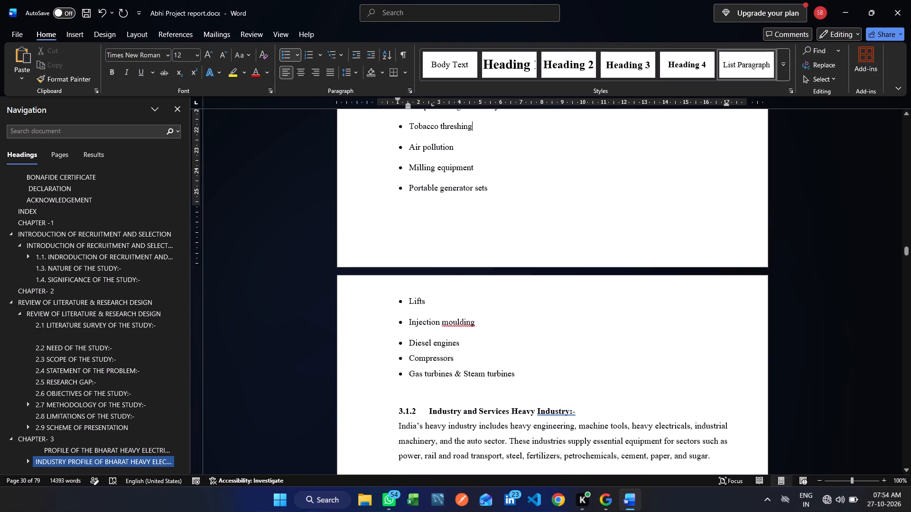
left_click_drag(518, 380, 410, 304)
left_click(348, 75)
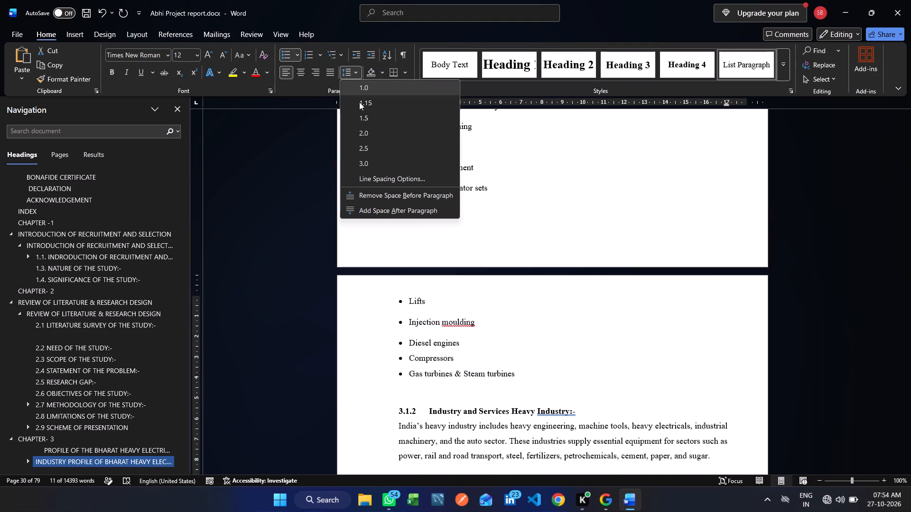
left_click(373, 118)
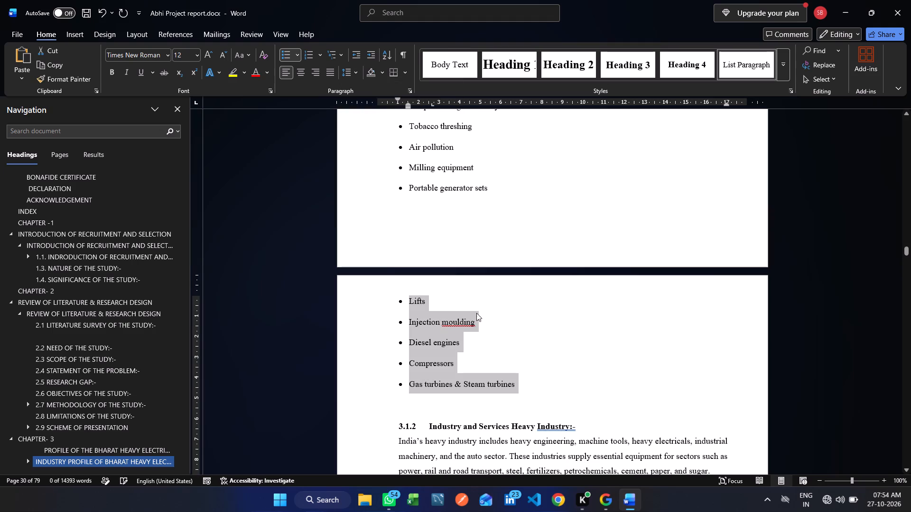
Remove the extra blank space between the Gas turbines & Steam turbines bullet and the heading 3.1.2 Industry and Services Heavy Industry.
left_click(504, 413)
scroll(504, 413, "down", 2)
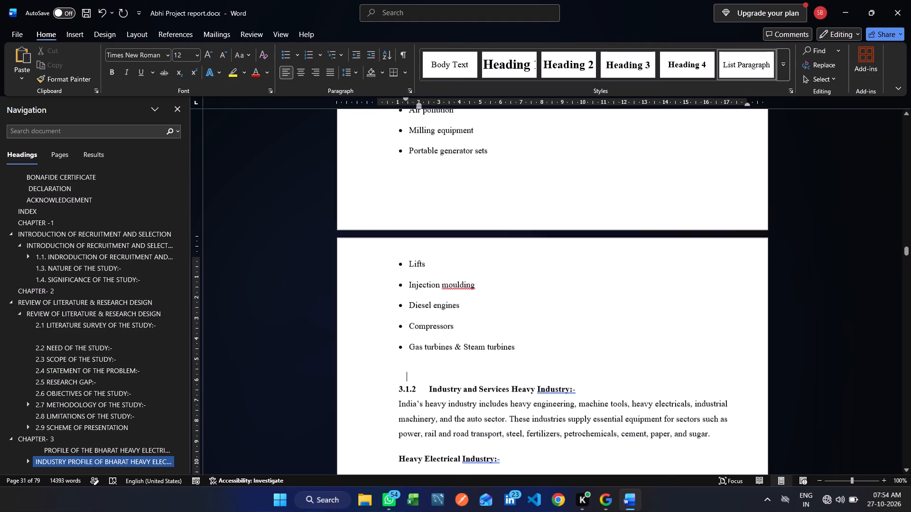
scroll(504, 413, "down", 1)
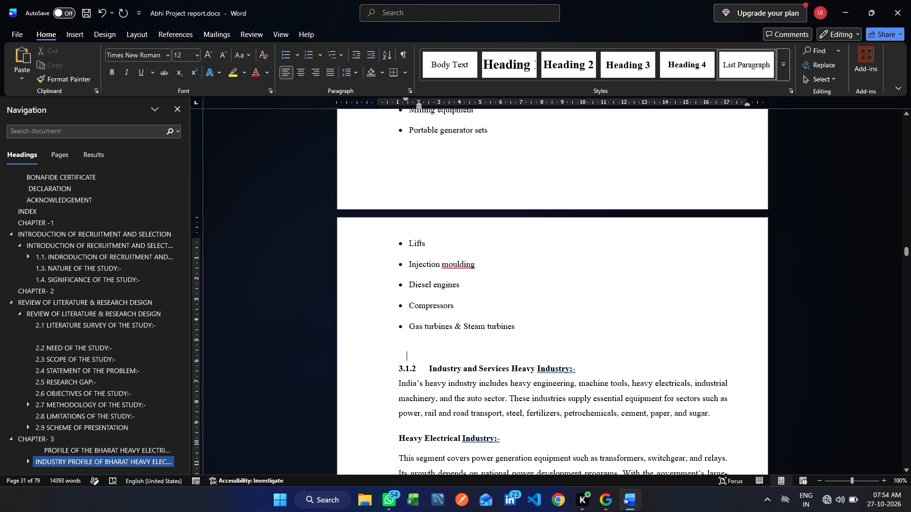
key("BackSpace")
key("BackSpace")
Remove the blank line between the generator manufacturing paragraph and the Boilers heading.
scroll(411, 354, "down", 2)
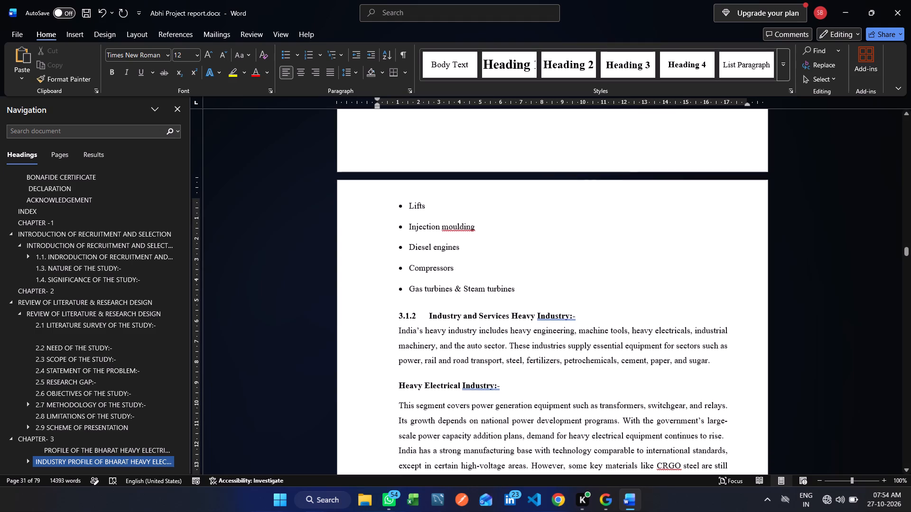
scroll(411, 354, "down", 8)
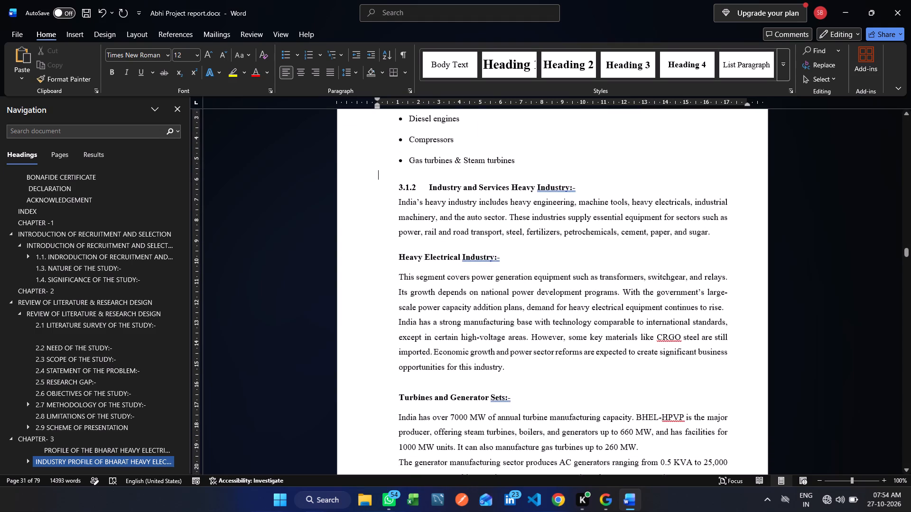
scroll(411, 354, "down", 7)
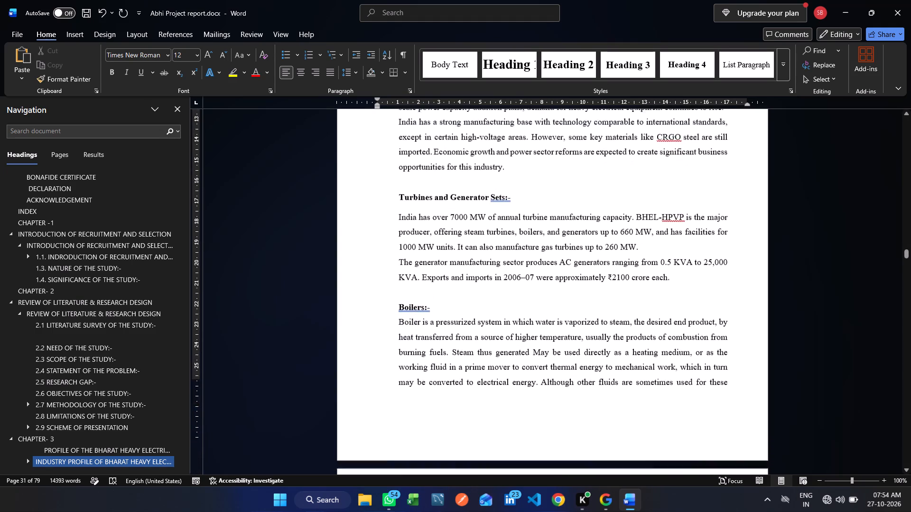
scroll(411, 354, "down", 7)
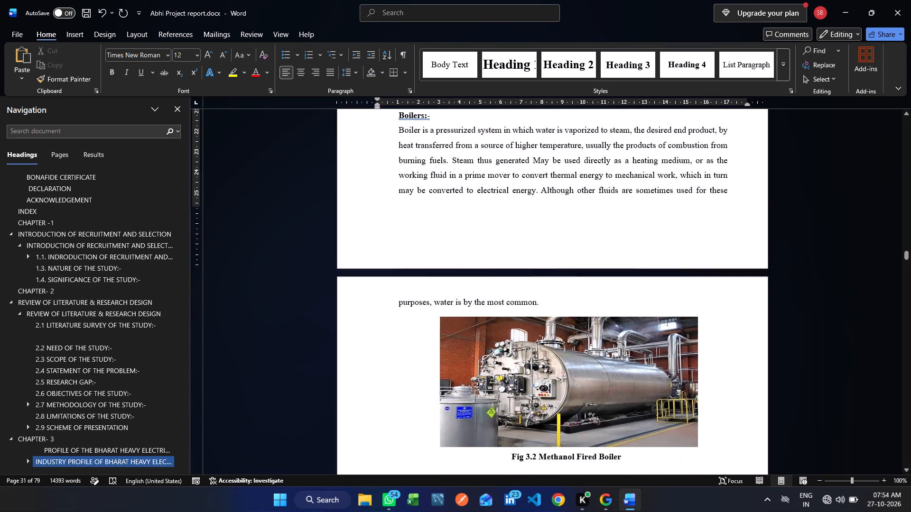
scroll(411, 354, "up", 8)
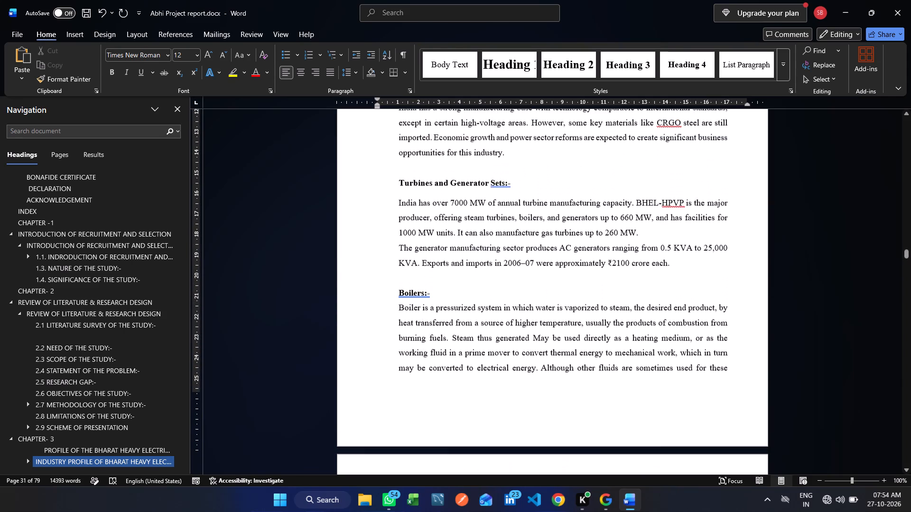
scroll(411, 354, "up", 2)
left_click(418, 287)
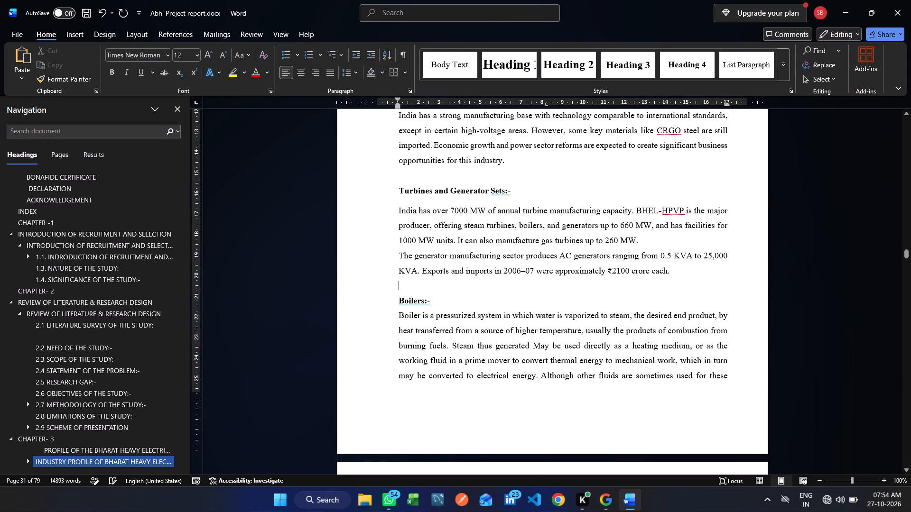
key("BackSpace")
key("BackSpace")
Check the line spacing applied to the paragraph under the Boilers heading.
scroll(418, 287, "down", 1)
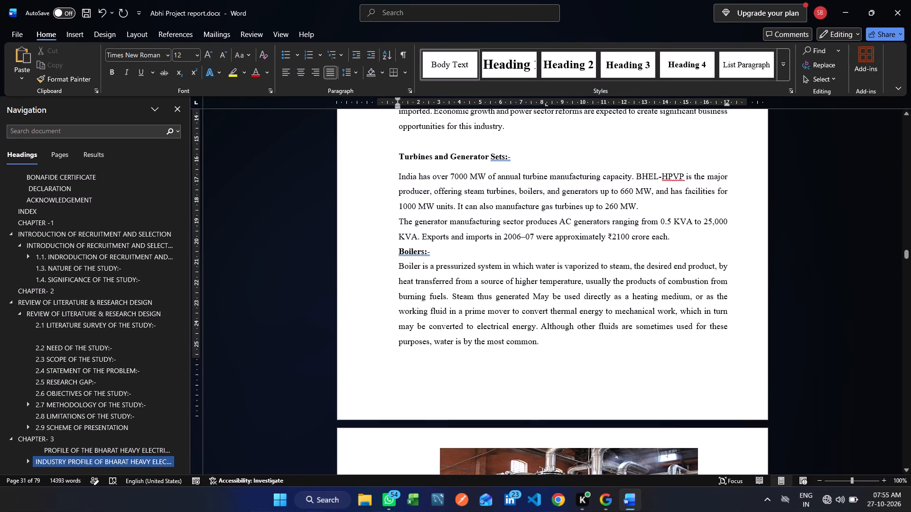
scroll(418, 287, "down", 1)
left_click_drag(544, 344, 403, 265)
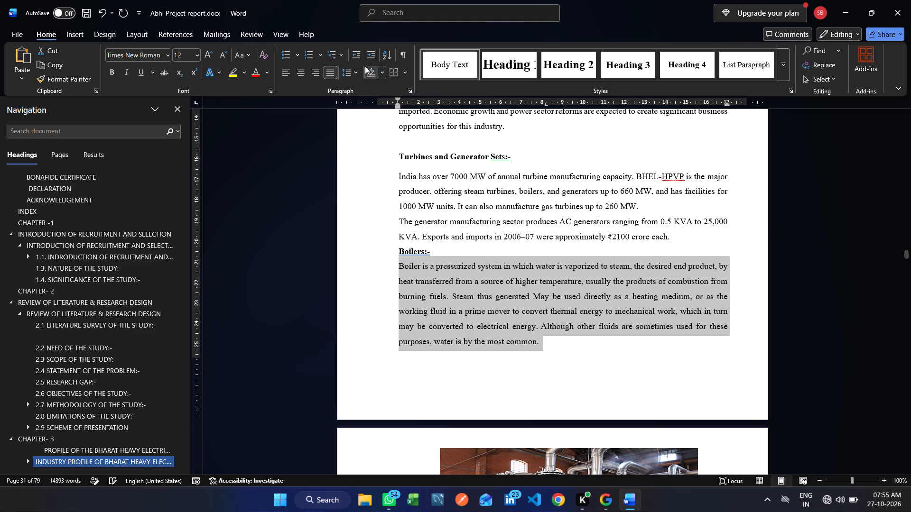
left_click(351, 66)
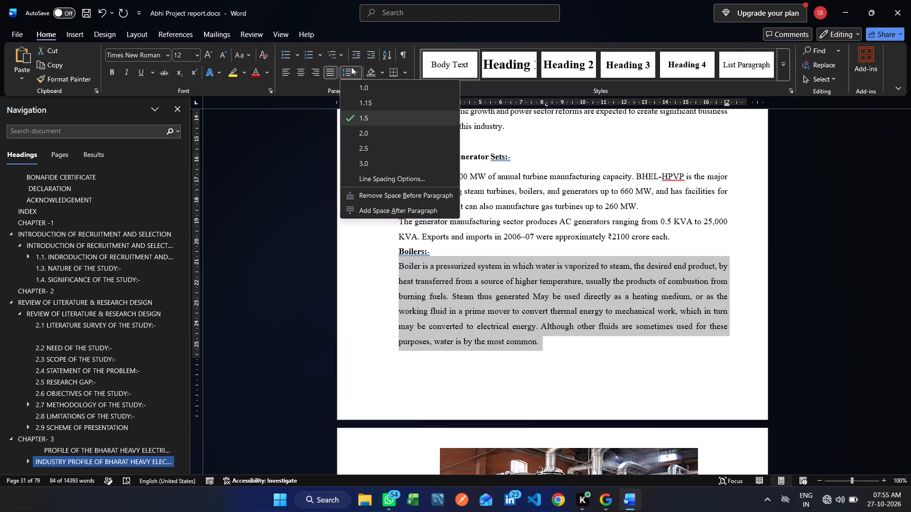
left_click(483, 297)
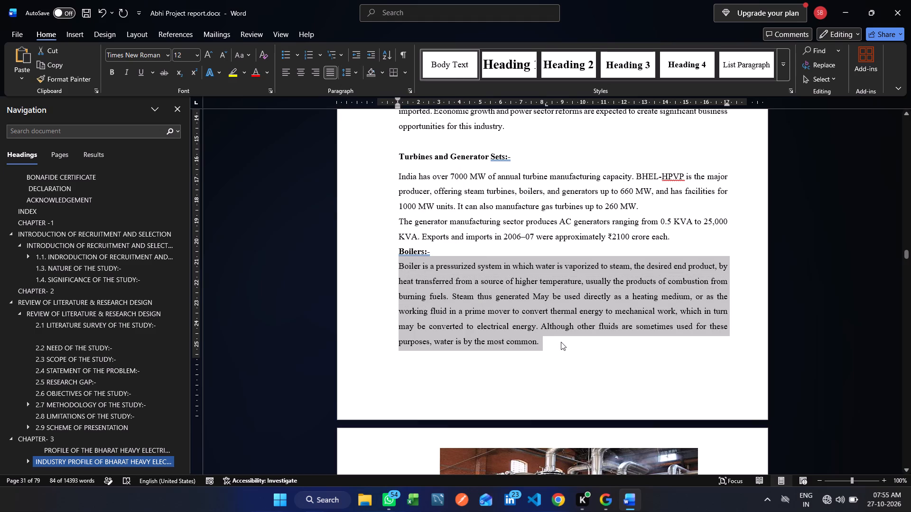
left_click(561, 342)
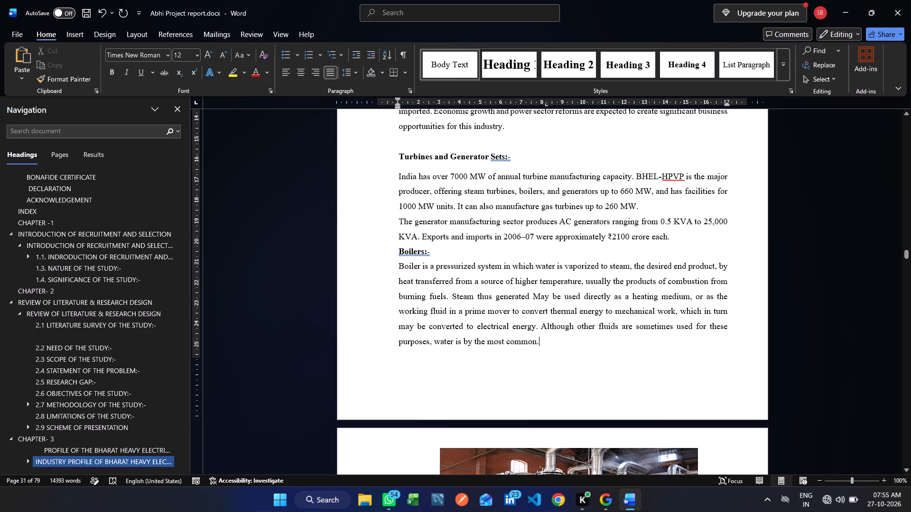
Set 1.5 line spacing from the generator manufacturing paragraph through the Boilers heading to the paragraph below it.
left_click_drag(394, 232, 442, 259)
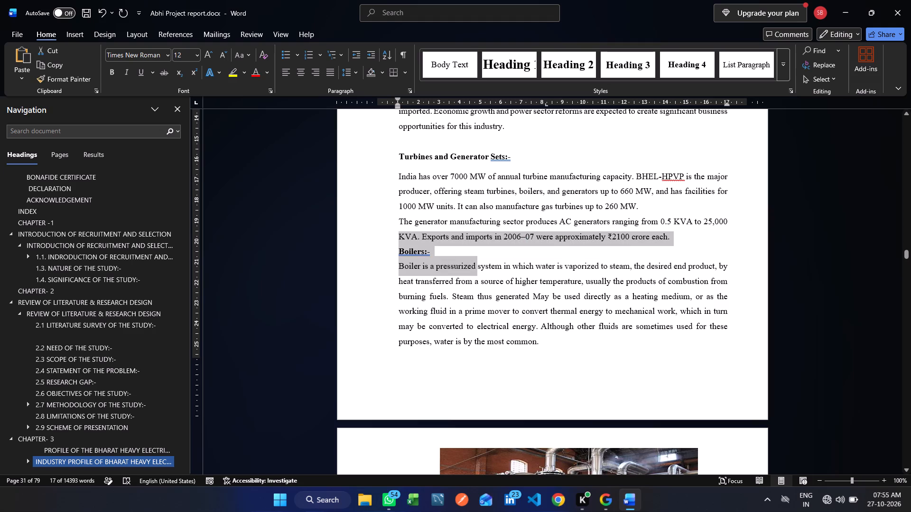
left_click(350, 72)
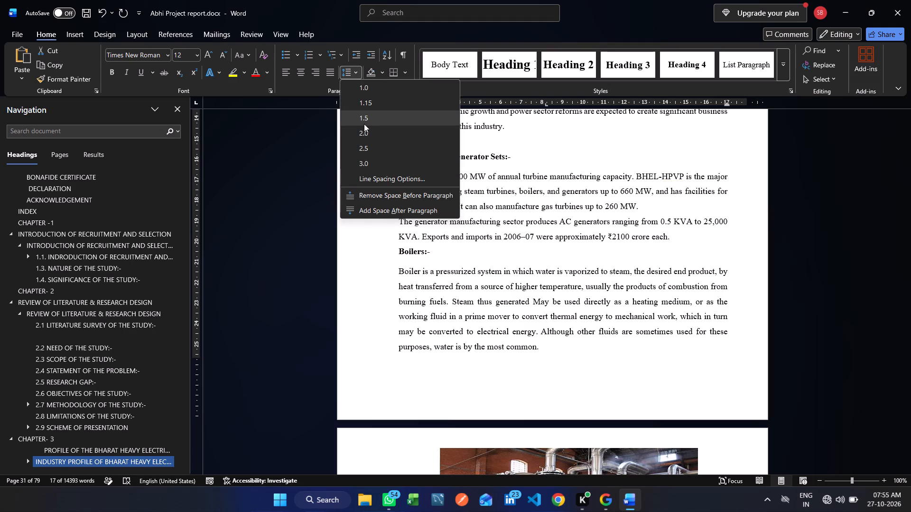
left_click(366, 124)
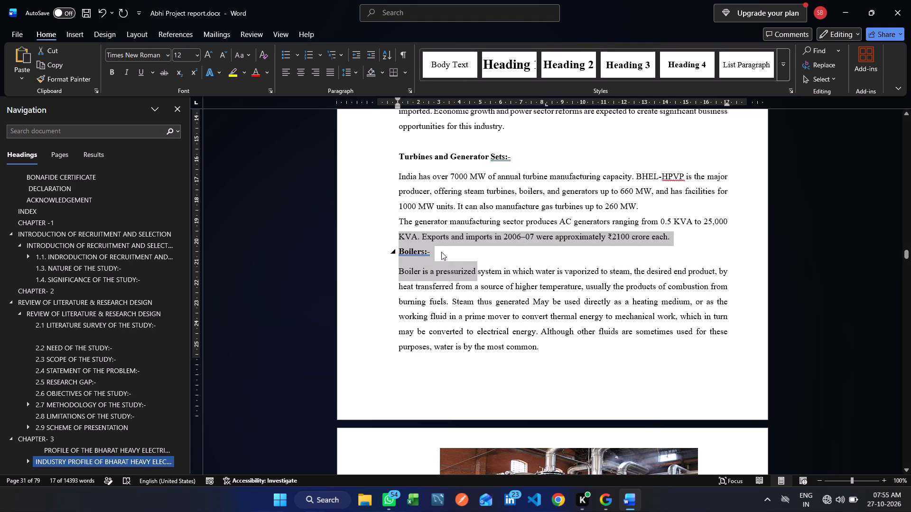
left_click(441, 252)
Check the line spacing of the generator manufacturing paragraph's last line and the Boilers heading.
scroll(470, 276, "up", 1)
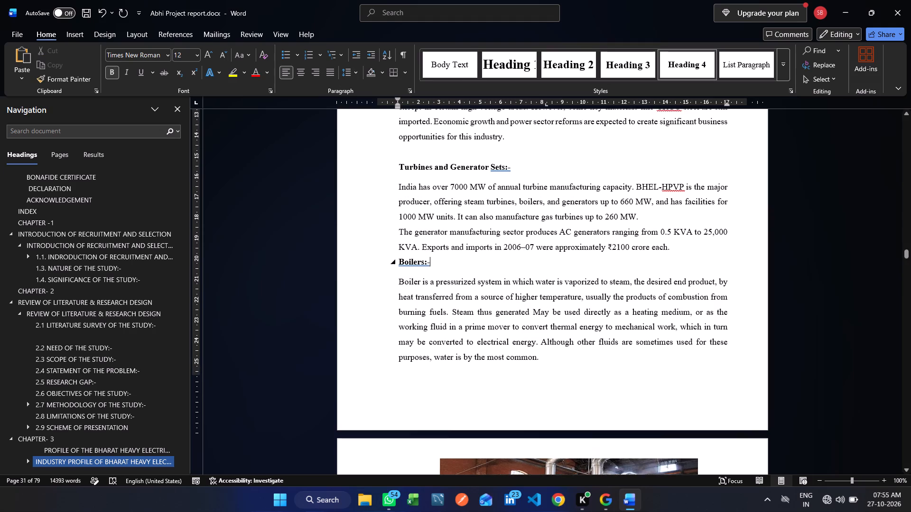
scroll(470, 276, "up", 2)
left_click_drag(399, 256, 402, 258)
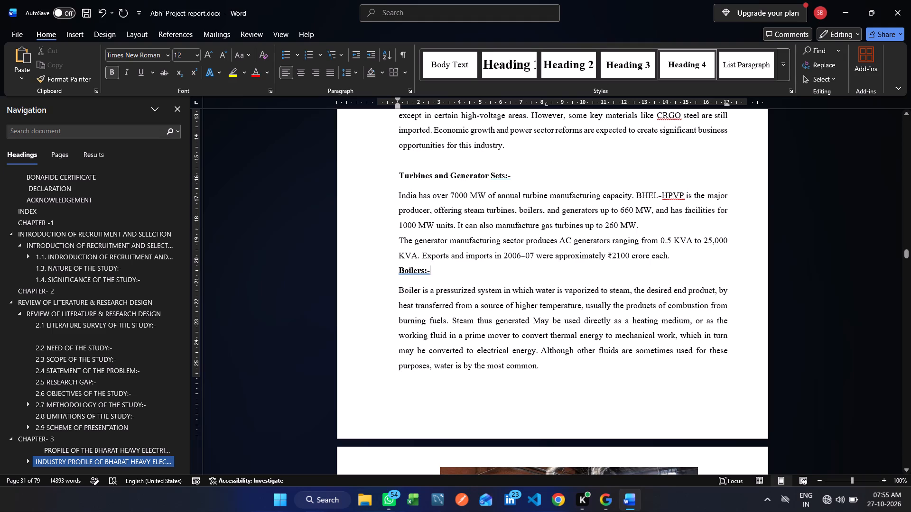
left_click_drag(402, 258, 442, 276)
left_click(349, 66)
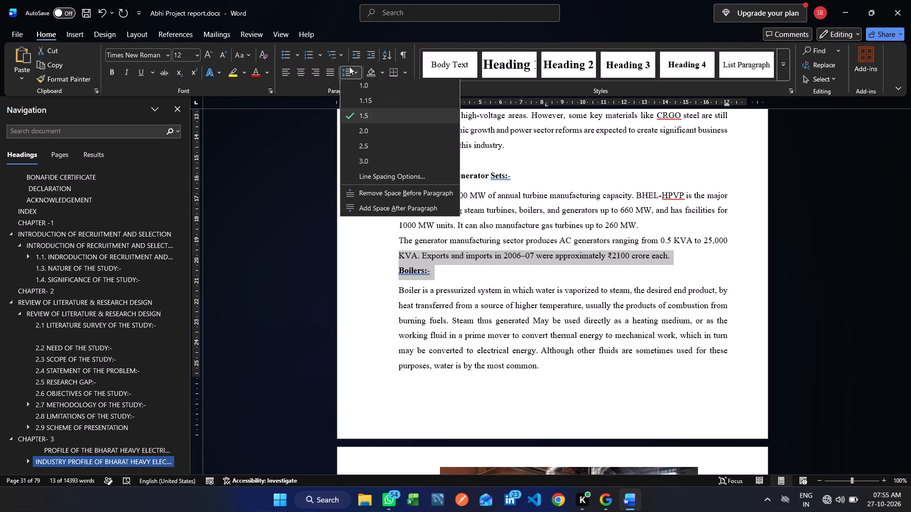
left_click(349, 66)
left_click(455, 279)
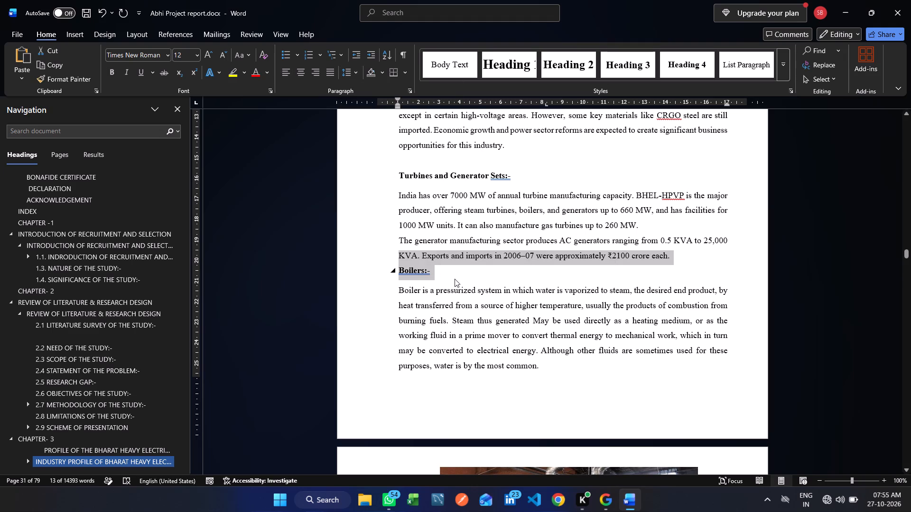
Remove a blank line between the Fig 3.2 Methanol Fired Boiler caption and the Transformers heading.
scroll(455, 279, "down", 4)
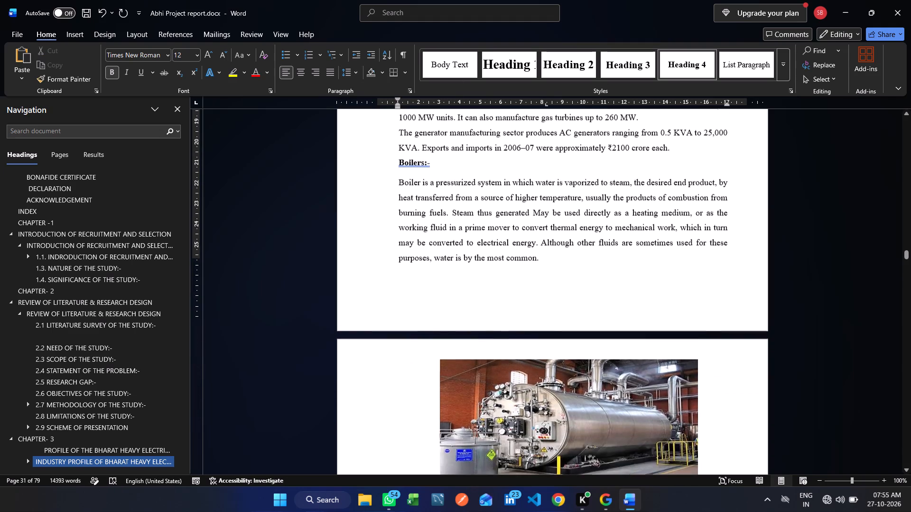
scroll(455, 279, "up", 7)
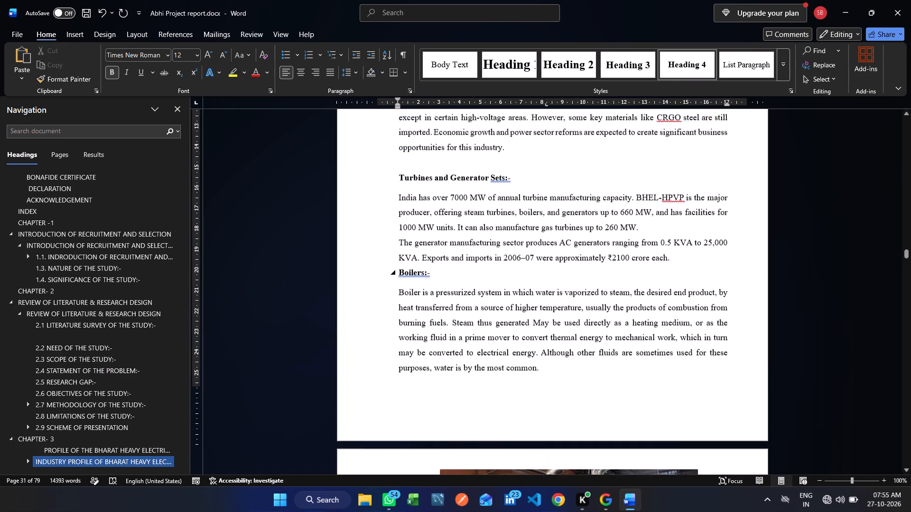
scroll(455, 279, "up", 11)
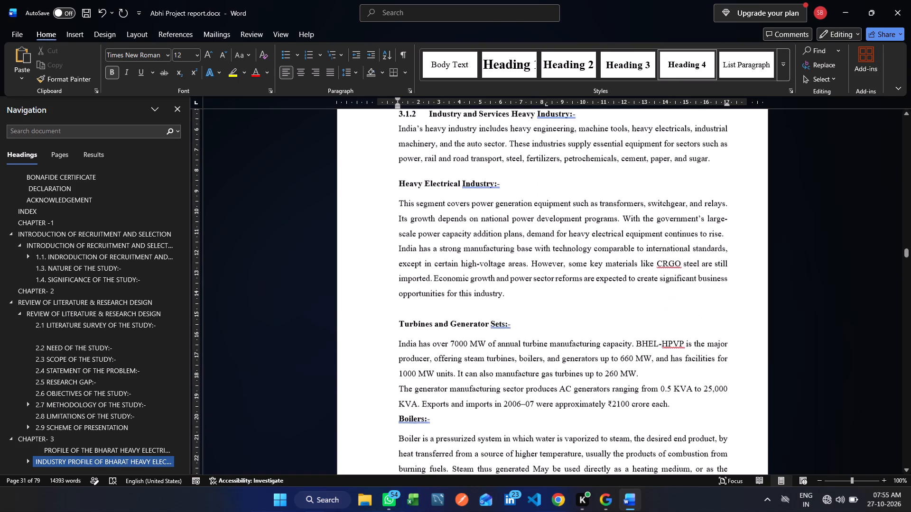
scroll(455, 279, "up", 10)
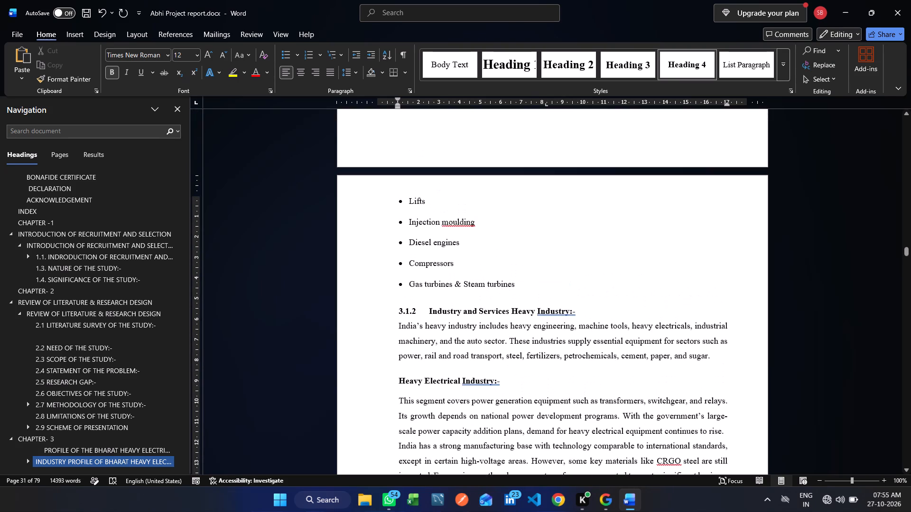
scroll(455, 279, "down", 13)
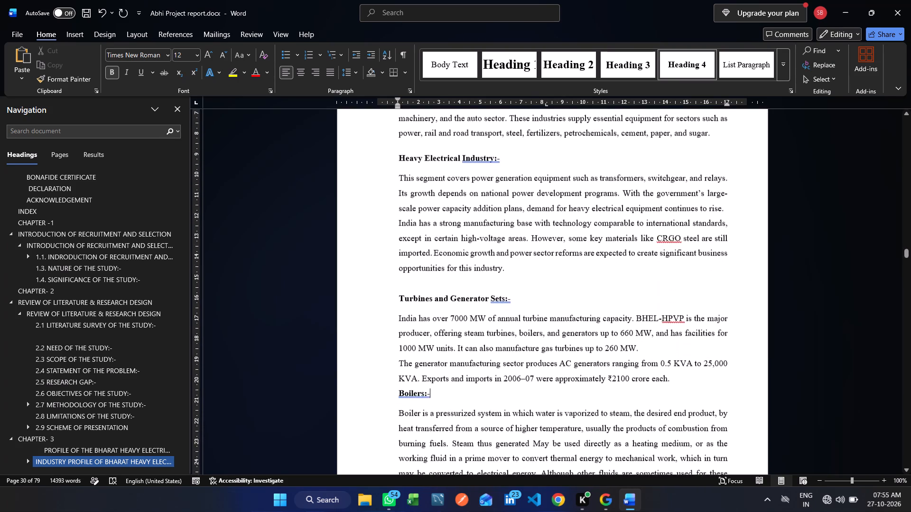
scroll(455, 279, "down", 15)
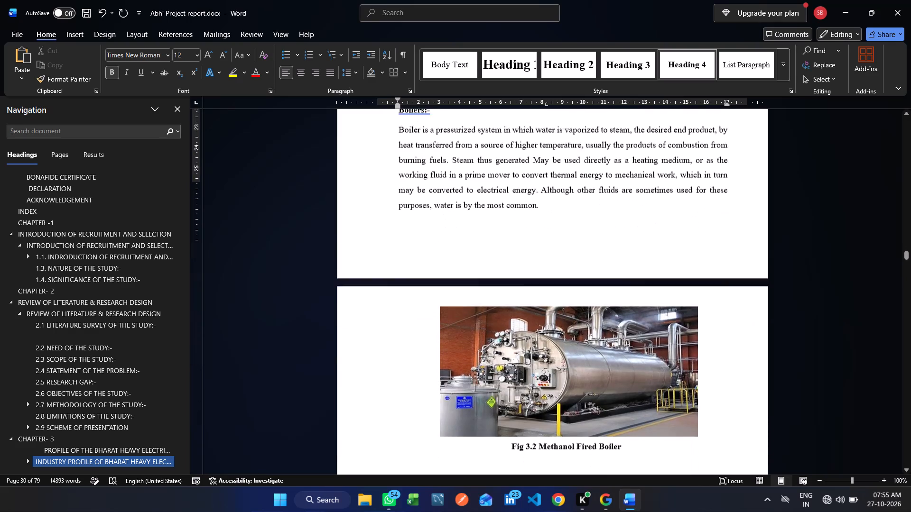
scroll(455, 279, "up", 4)
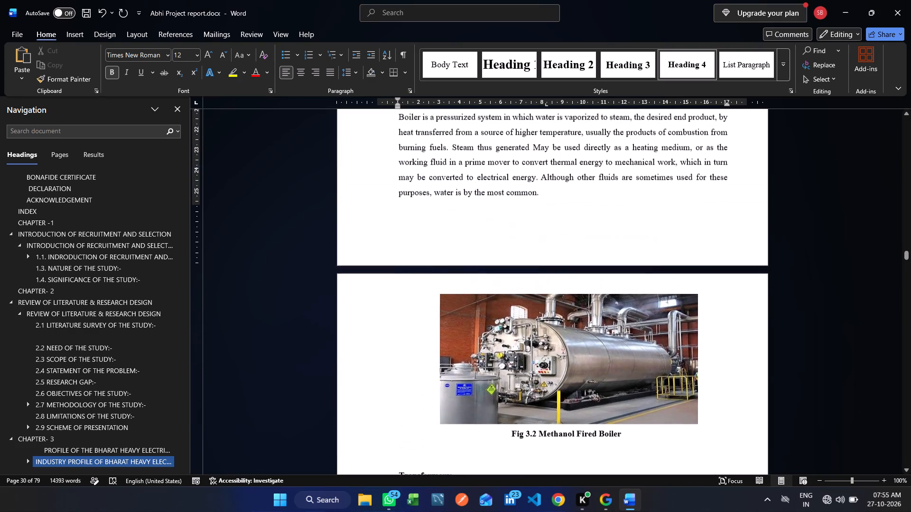
scroll(455, 279, "down", 8)
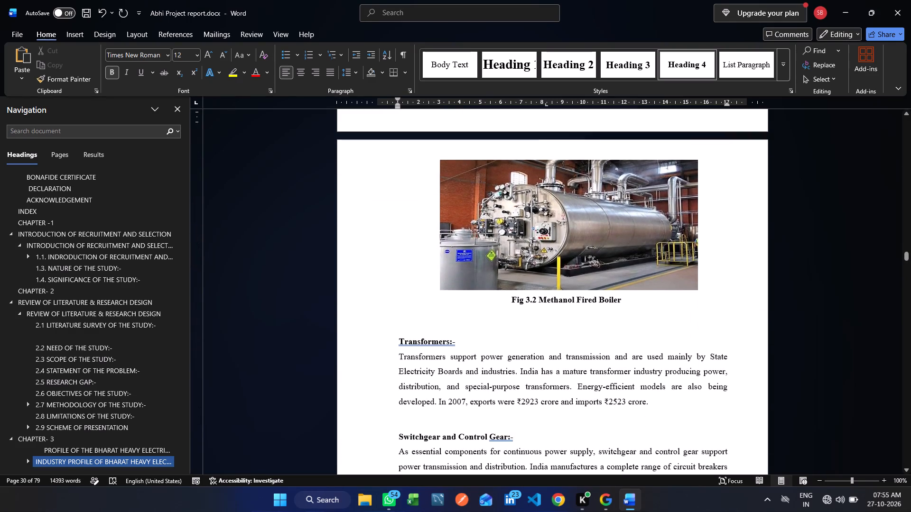
scroll(455, 279, "down", 1)
left_click(408, 315)
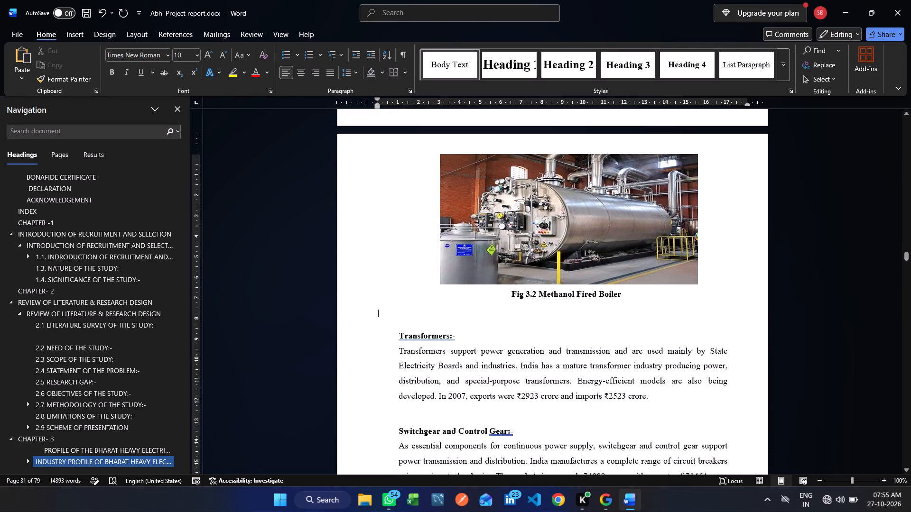
key("BackSpace")
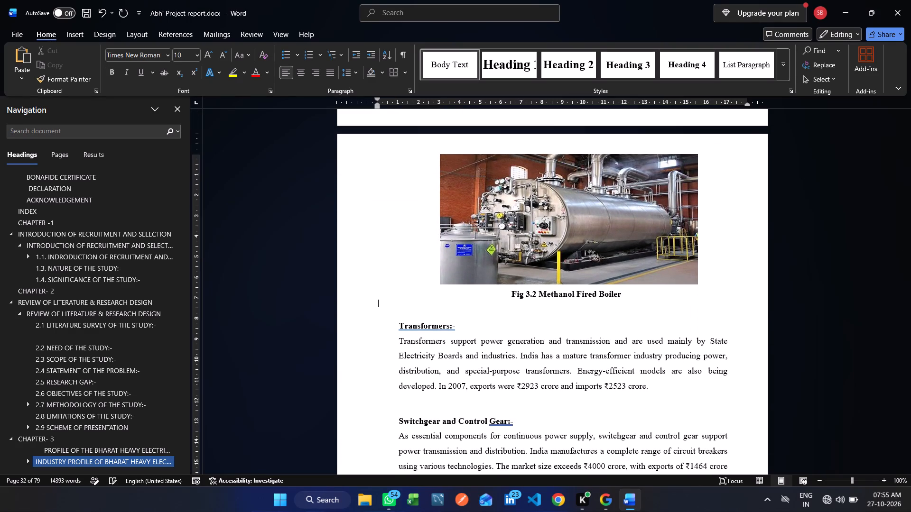
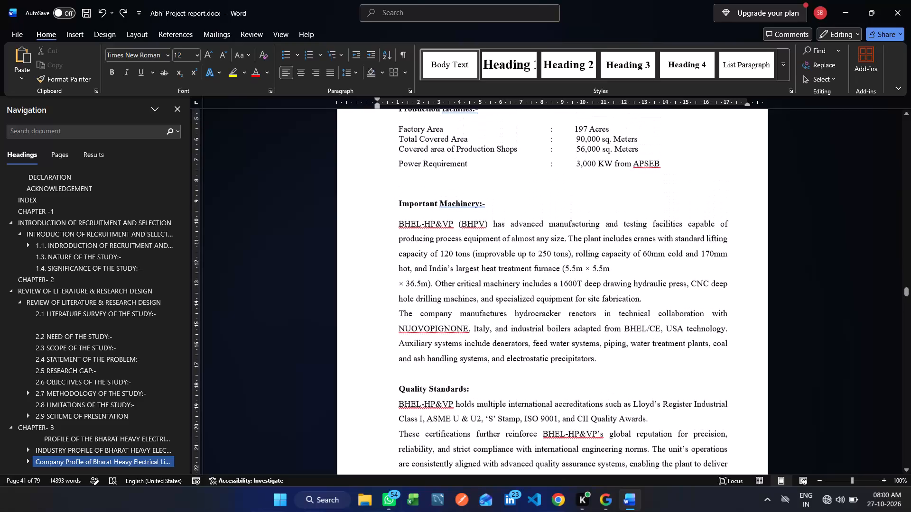
Remove a blank line above the Important Machinery heading.
key("BackSpace")
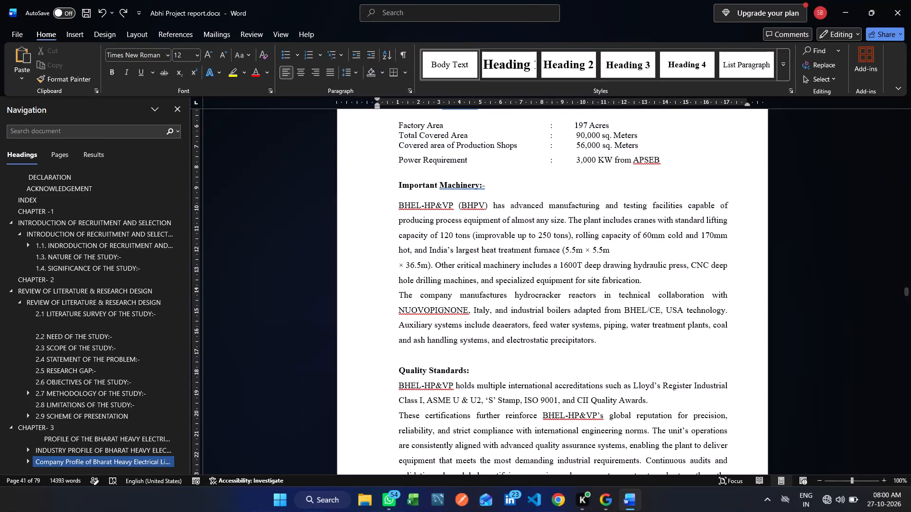
Set 1.5 line spacing on the Quality Standards heading and the paragraphs under it.
scroll(469, 248, "down", 8)
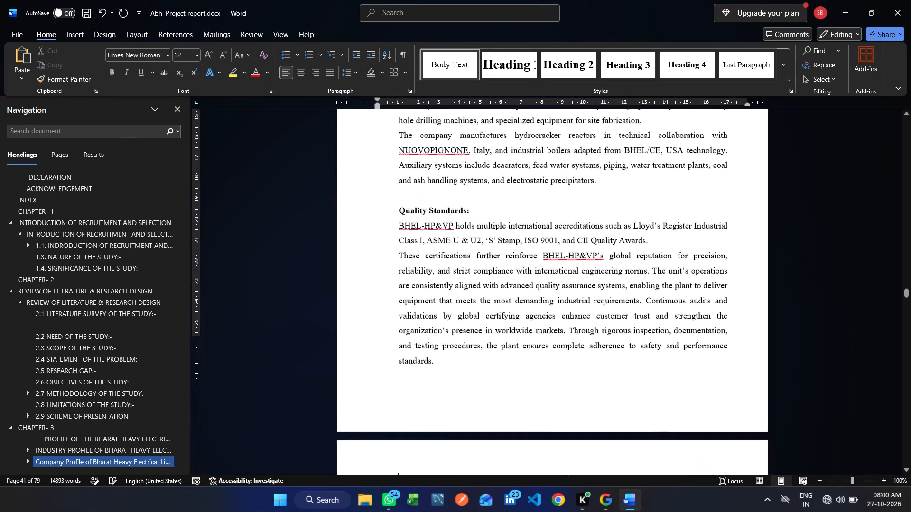
scroll(469, 248, "down", 3)
left_click_drag(400, 173, 449, 326)
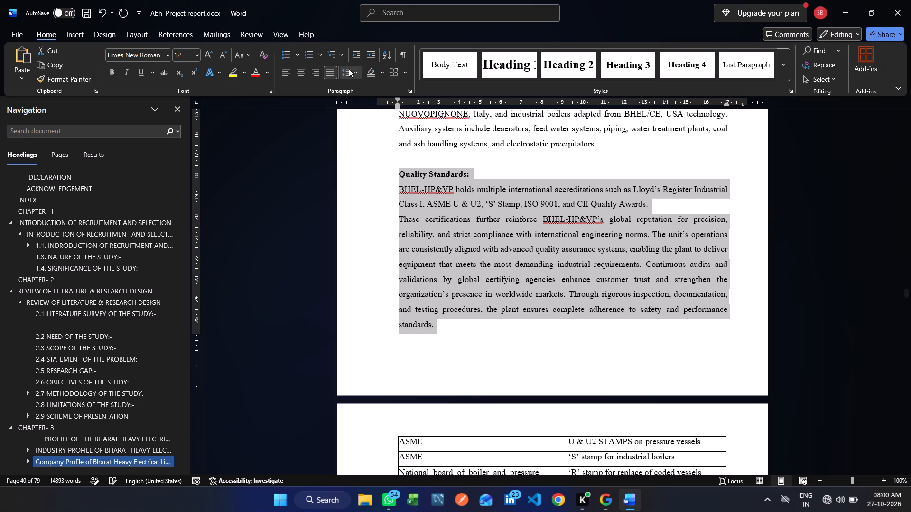
left_click(349, 69)
left_click(360, 116)
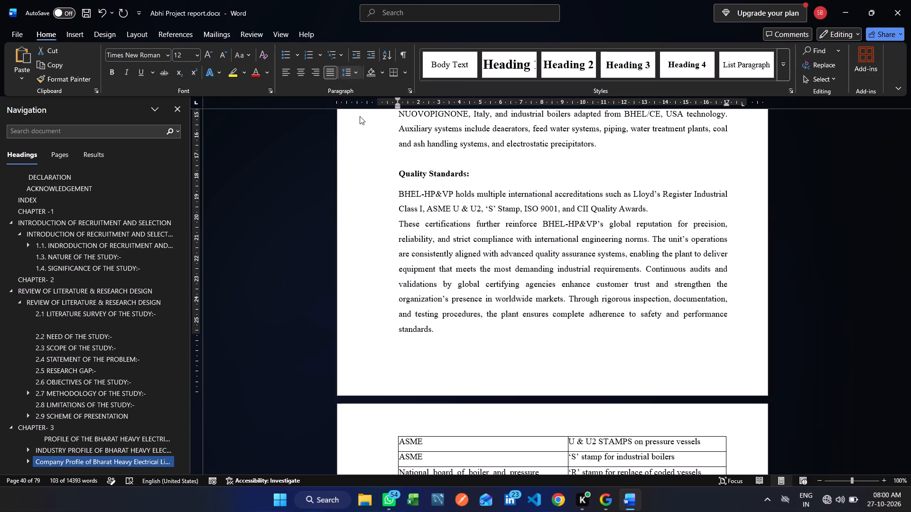
Set 1.5 line spacing on the paragraphs under the Important Machinery heading.
scroll(485, 189, "up", 5)
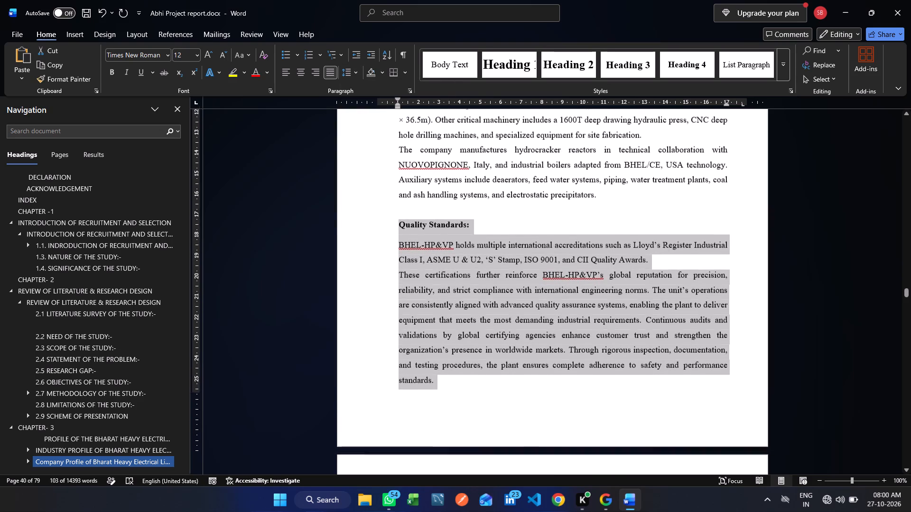
scroll(485, 189, "up", 6)
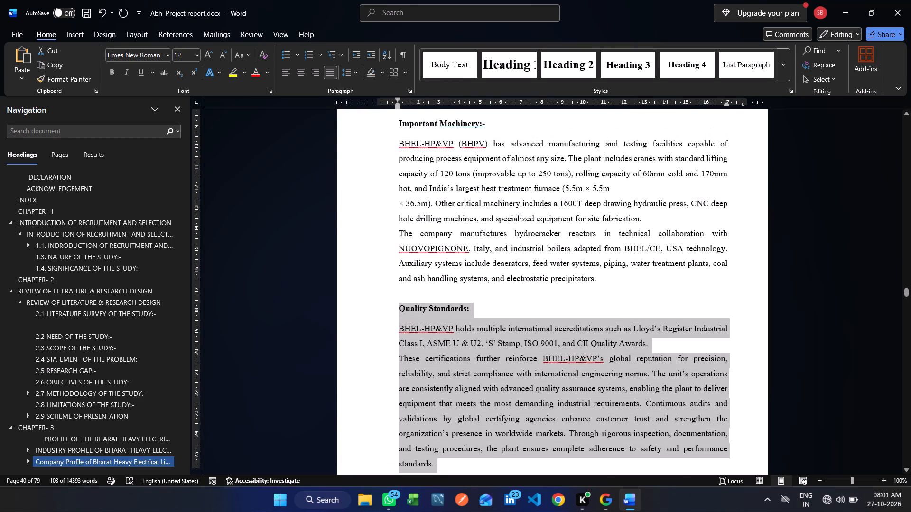
left_click_drag(402, 140, 609, 279)
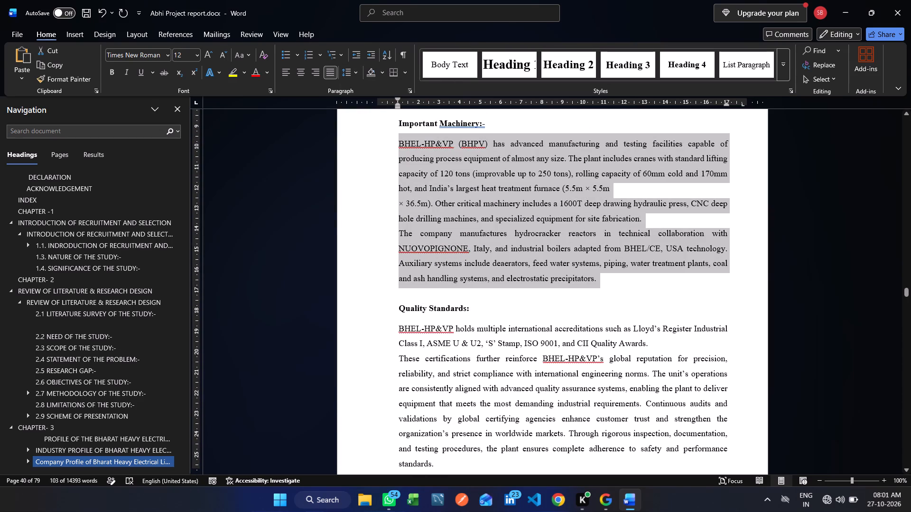
left_click_drag(609, 279, 609, 279)
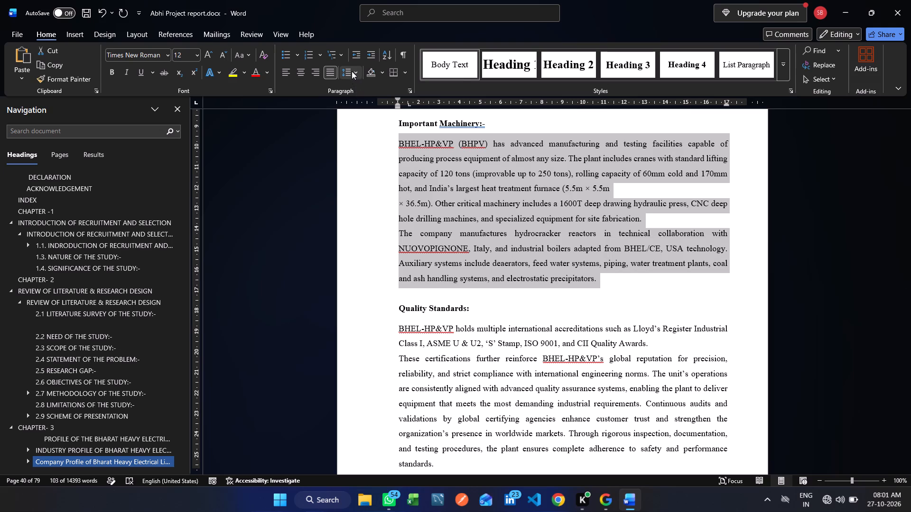
left_click(352, 71)
left_click(373, 120)
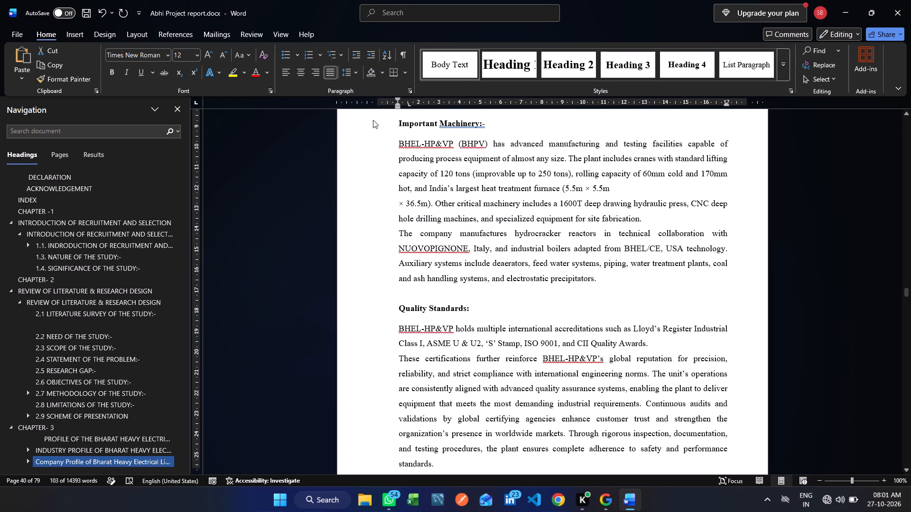
Delete the stray blank lines below the Table 3.3: LLOYDS REGISTER OF INDUSTRIAL CLASS caption.
scroll(532, 252, "down", 6)
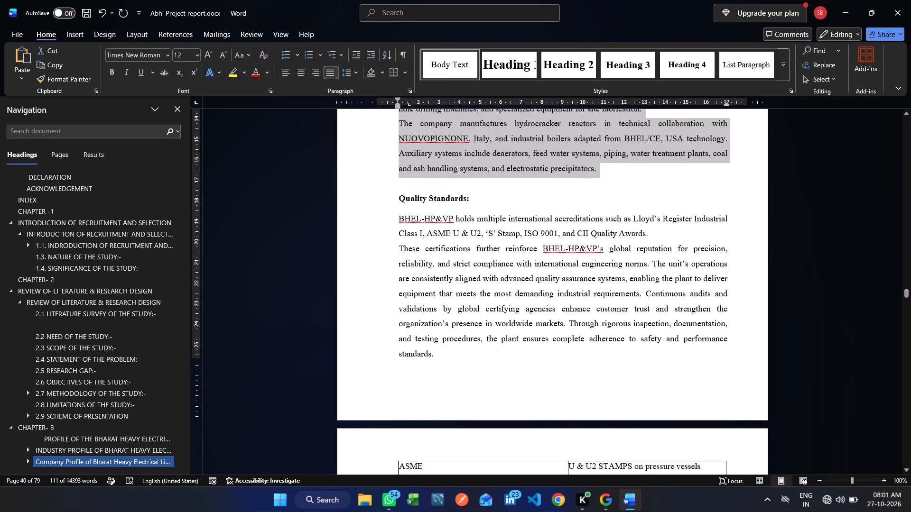
scroll(468, 361, "down", 10)
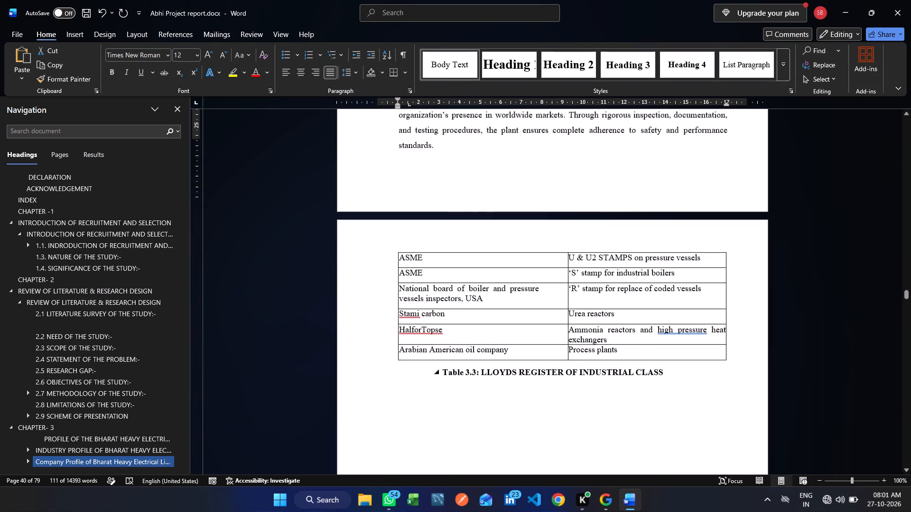
scroll(468, 361, "down", 3)
double_click(428, 414)
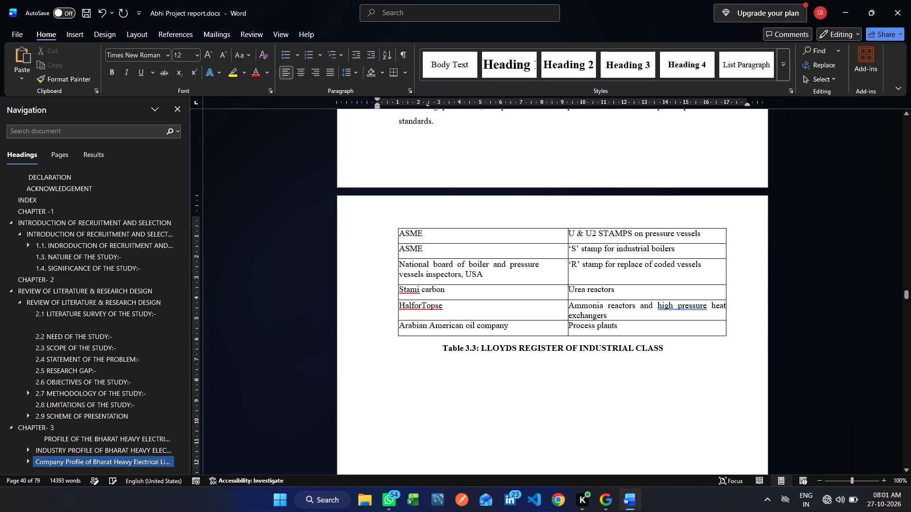
key("BackSpace")
key("BackSpace")
key("BackSpace")
key("BackSpace")
key("BackSpace")
key("Delete")
key("Delete")
Bring the HRM and Recruitment heading onto the same page as the Table 3.3 caption, separated by one blank line.
key("Down")
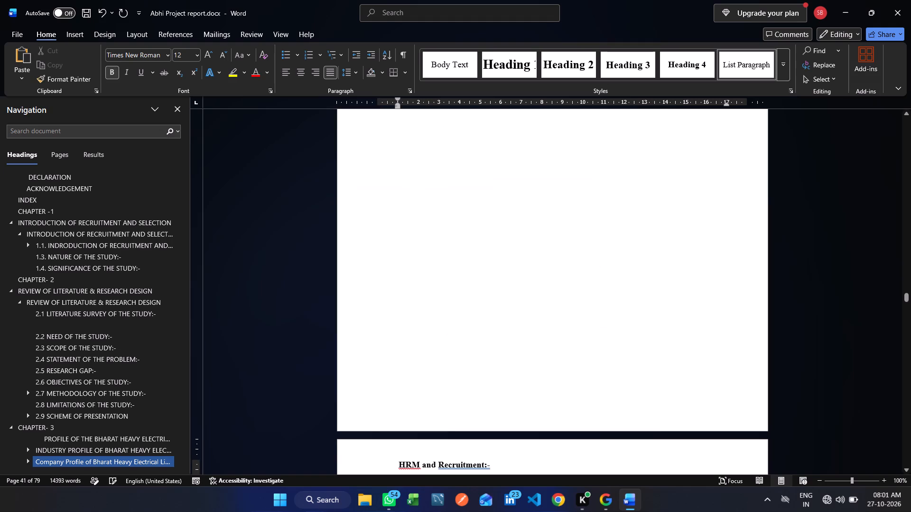
key("Up")
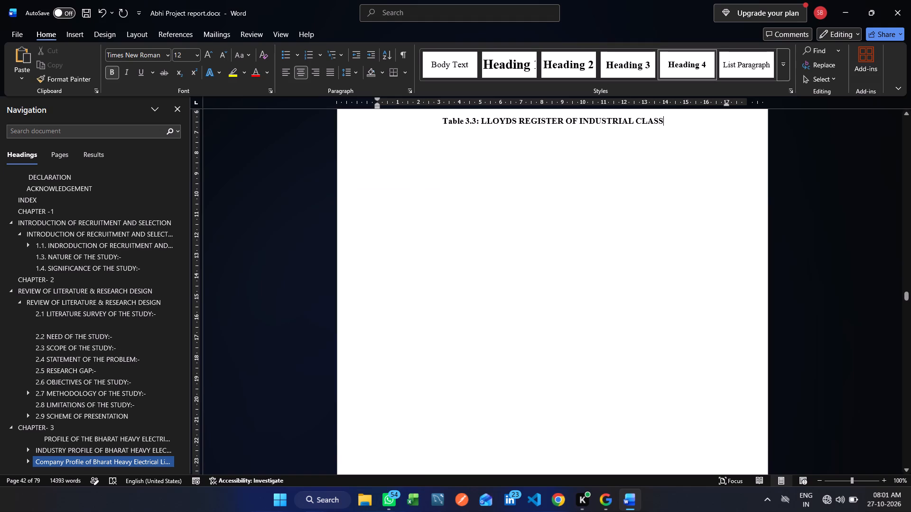
key("Return")
key("Return")
key("Delete")
key("Delete")
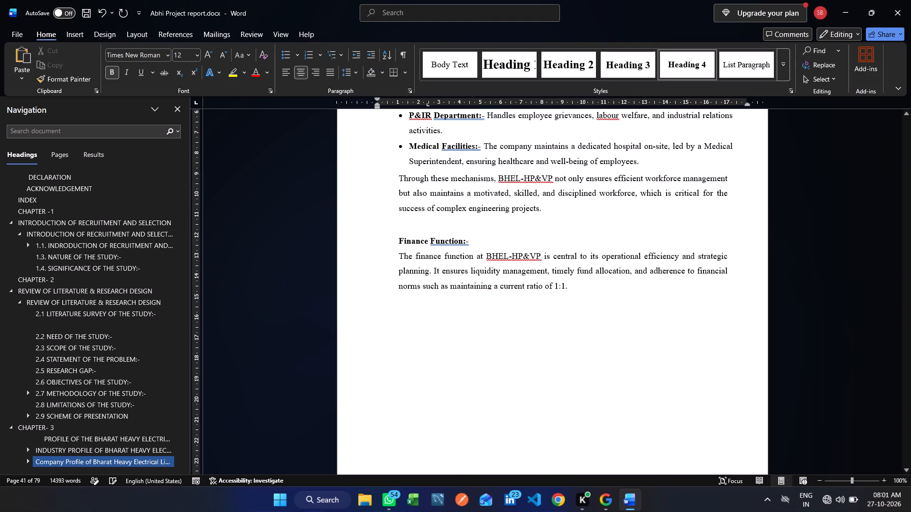
Set the section's bottom page margin to 3 cm.
scroll(428, 414, "up", 12)
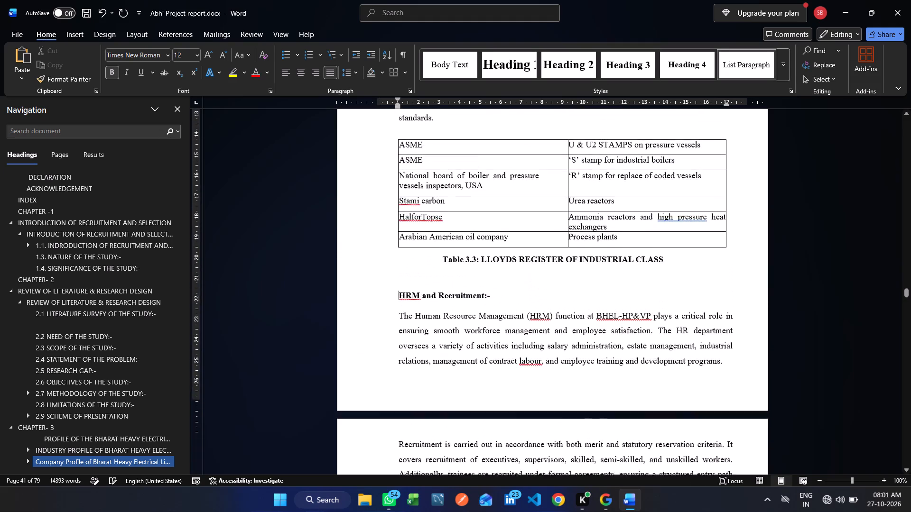
scroll(428, 414, "up", 3)
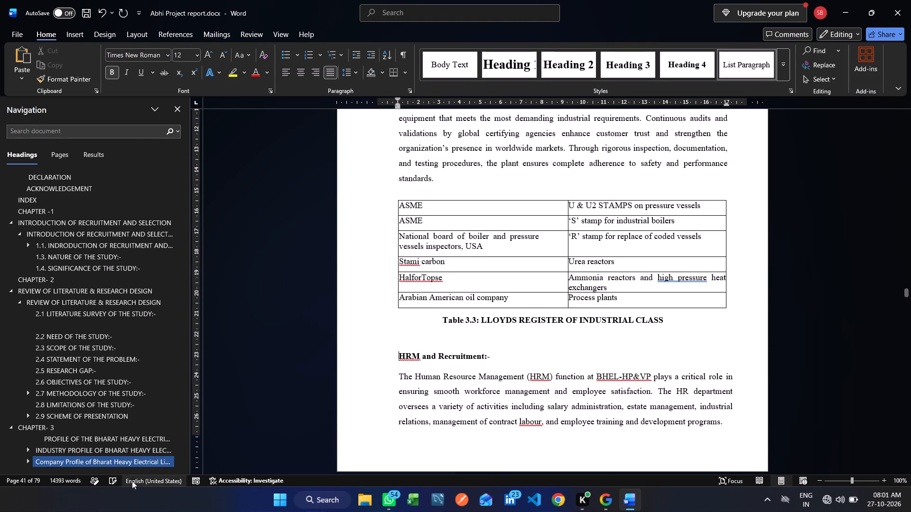
double_click(195, 437)
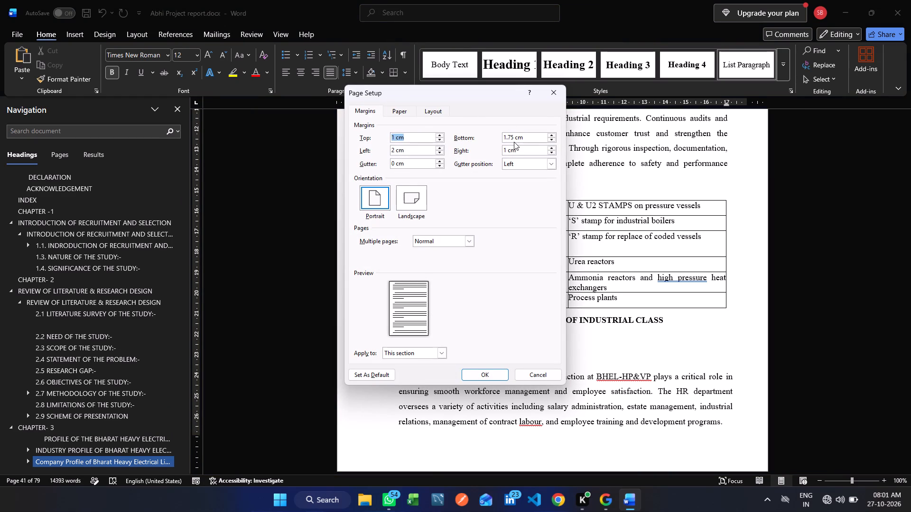
left_click_drag(514, 137, 462, 145)
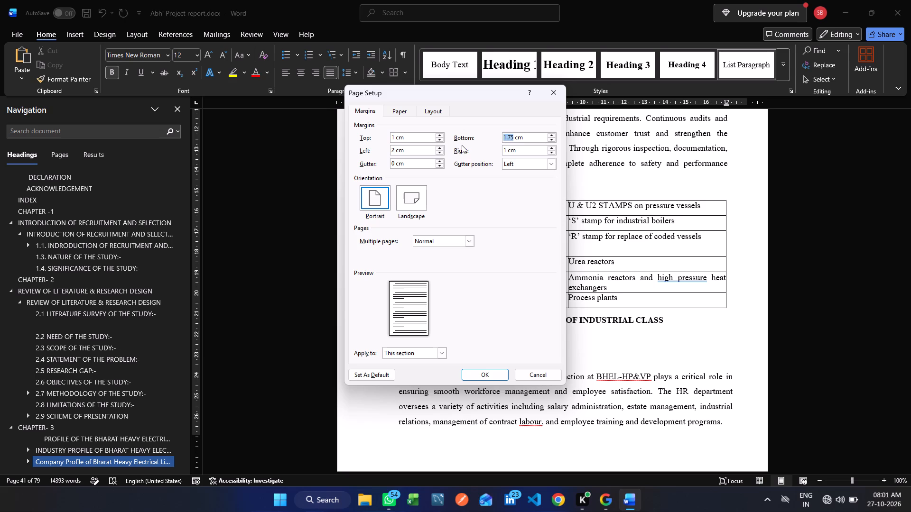
key("3")
left_click(496, 375)
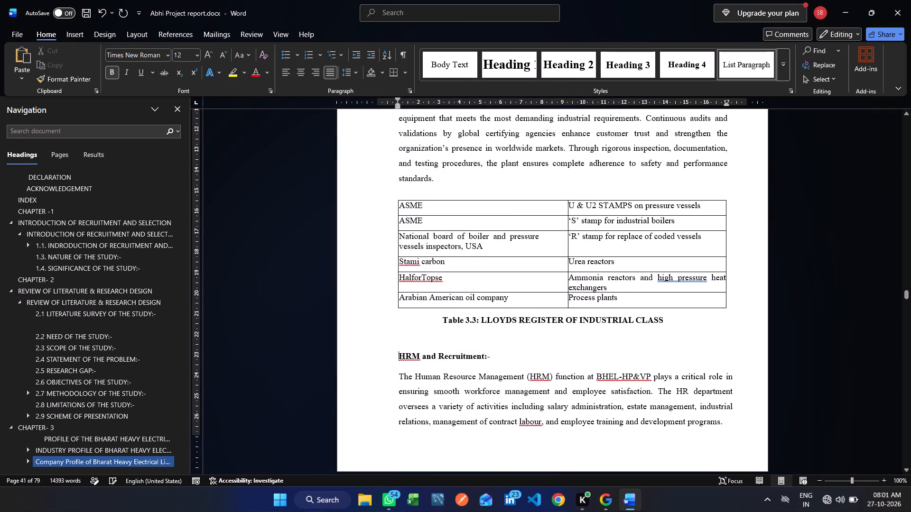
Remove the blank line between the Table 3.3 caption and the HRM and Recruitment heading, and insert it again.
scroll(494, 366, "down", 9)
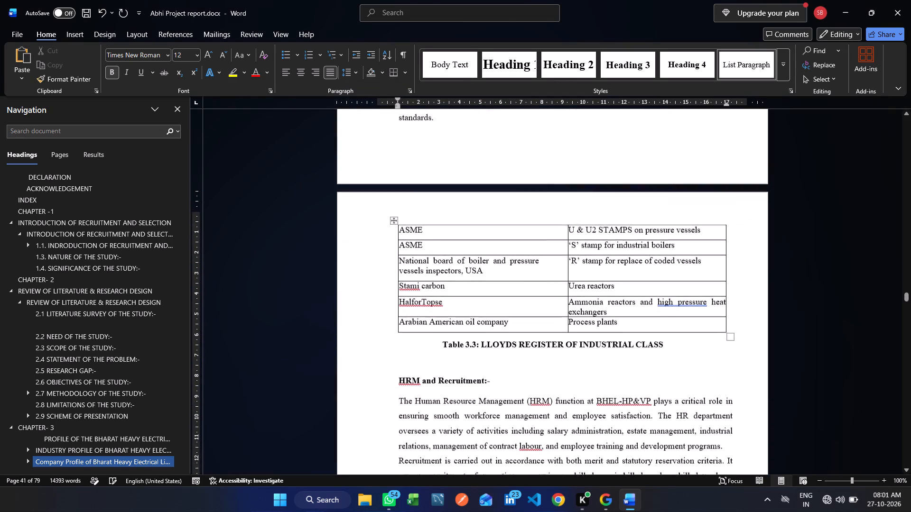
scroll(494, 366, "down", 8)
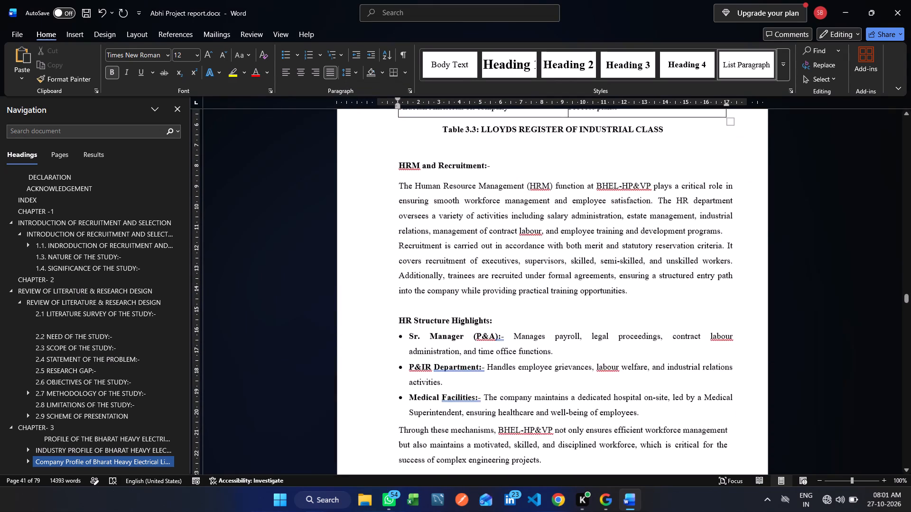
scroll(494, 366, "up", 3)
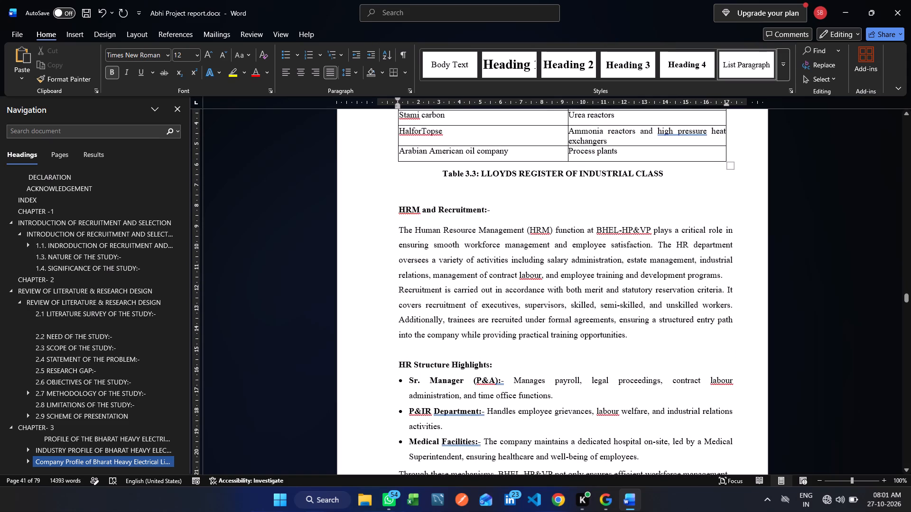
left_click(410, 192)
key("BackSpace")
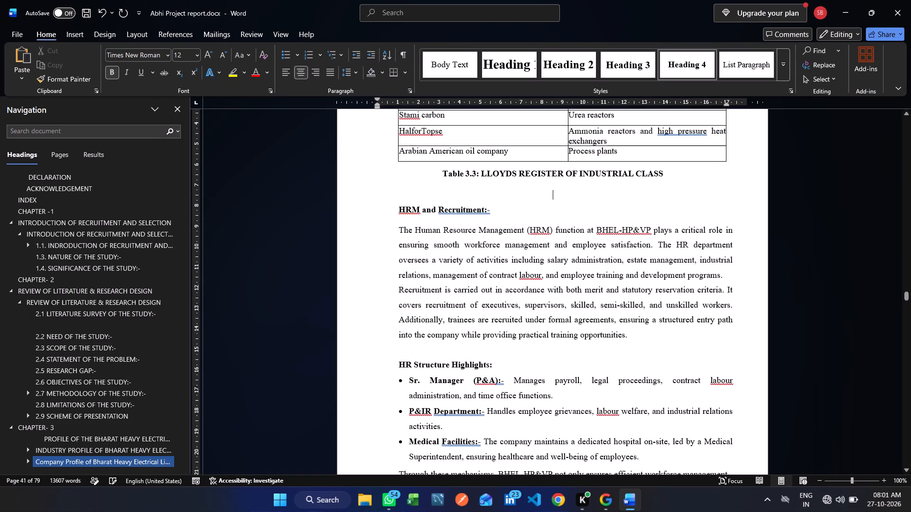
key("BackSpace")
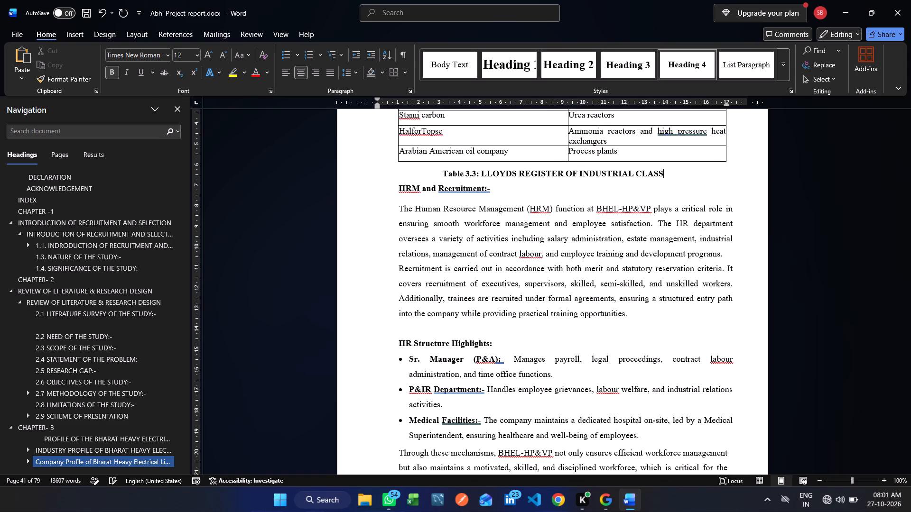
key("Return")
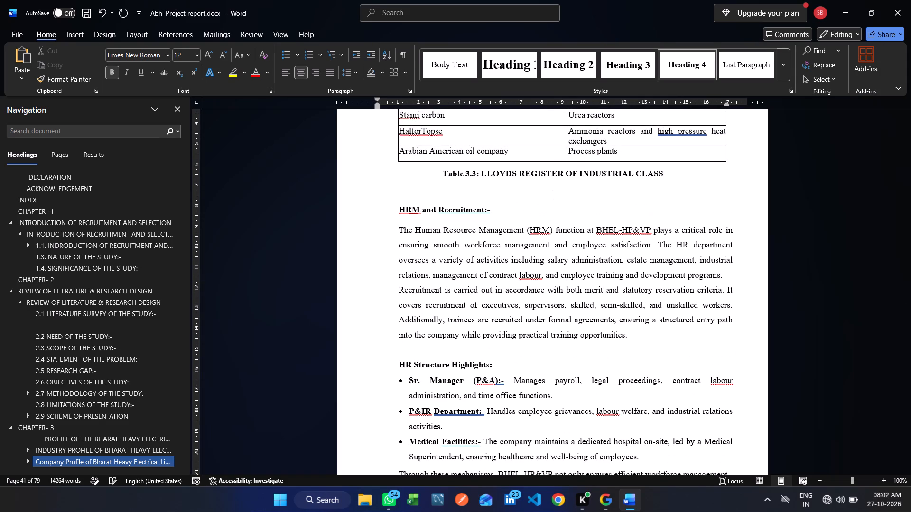
Insert two blank lines above the Finance Function heading to move it to the top of the following page.
scroll(410, 192, "down", 13)
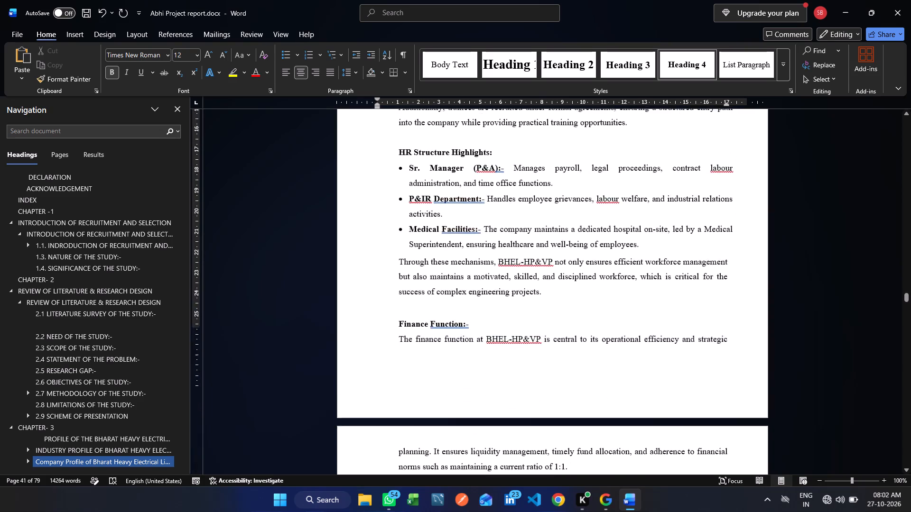
scroll(410, 192, "down", 2)
scroll(410, 192, "up", 1)
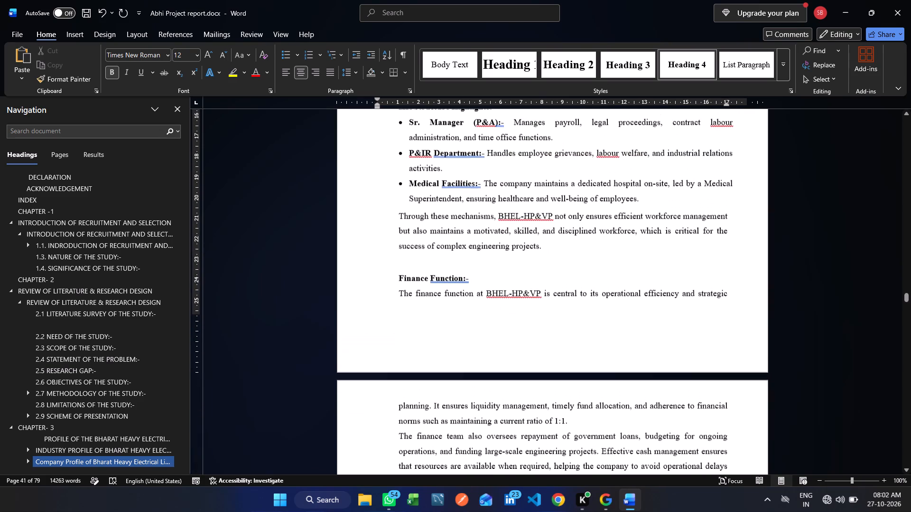
scroll(410, 192, "up", 1)
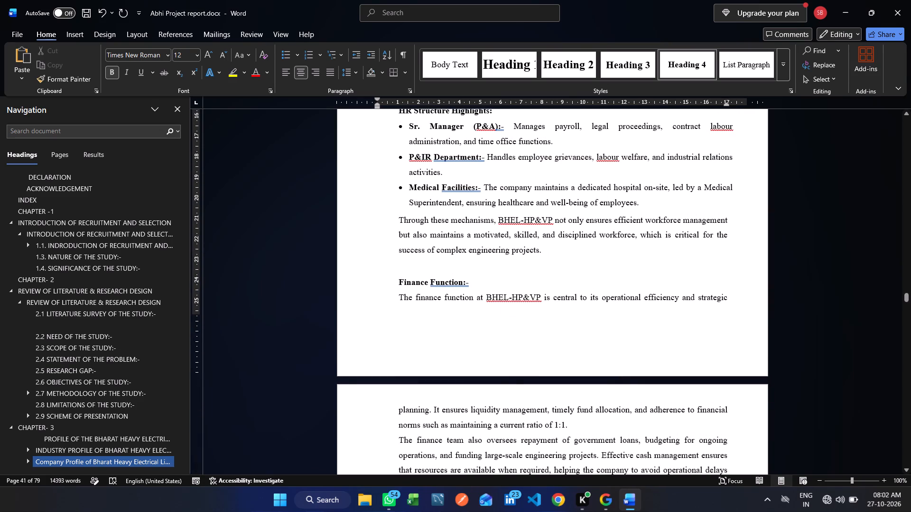
left_click(422, 265)
key("Return")
key("Return")
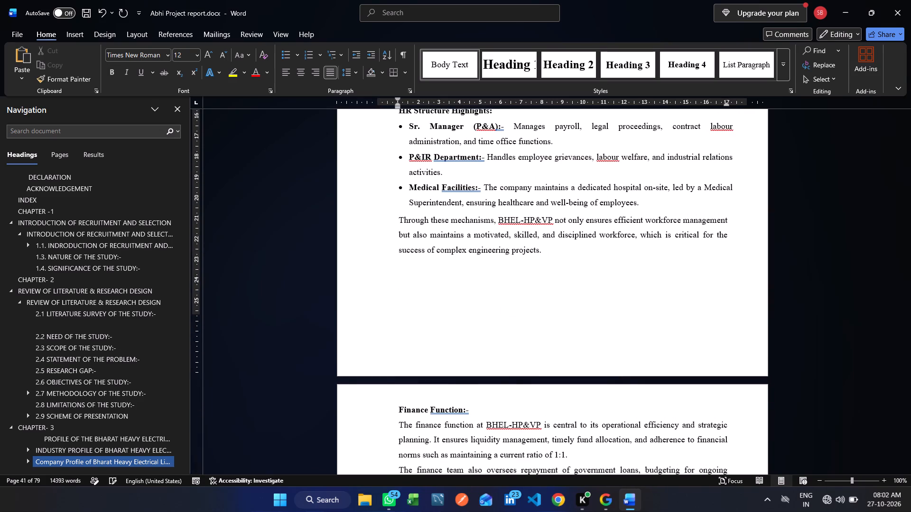
Apply 1.5 line spacing to the Marketing Function heading and the paragraph below it.
scroll(422, 265, "down", 12)
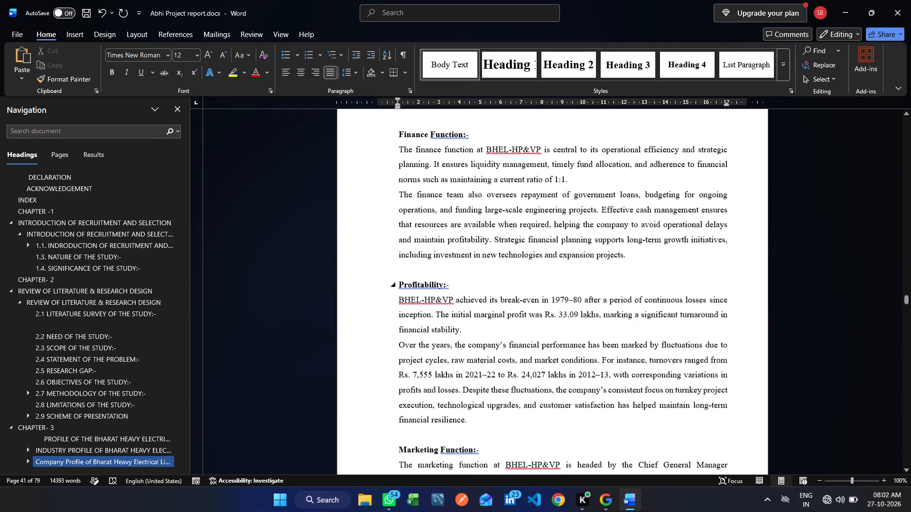
scroll(422, 265, "down", 13)
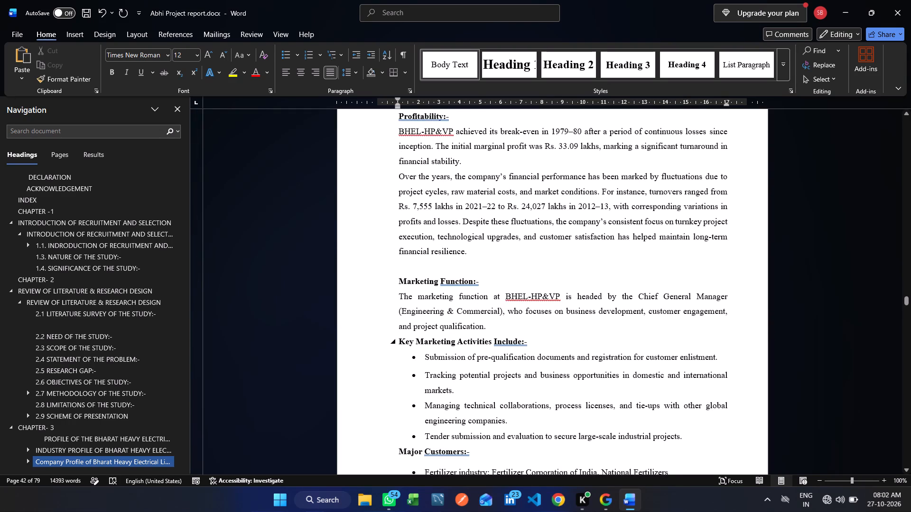
left_click_drag(486, 324, 400, 285)
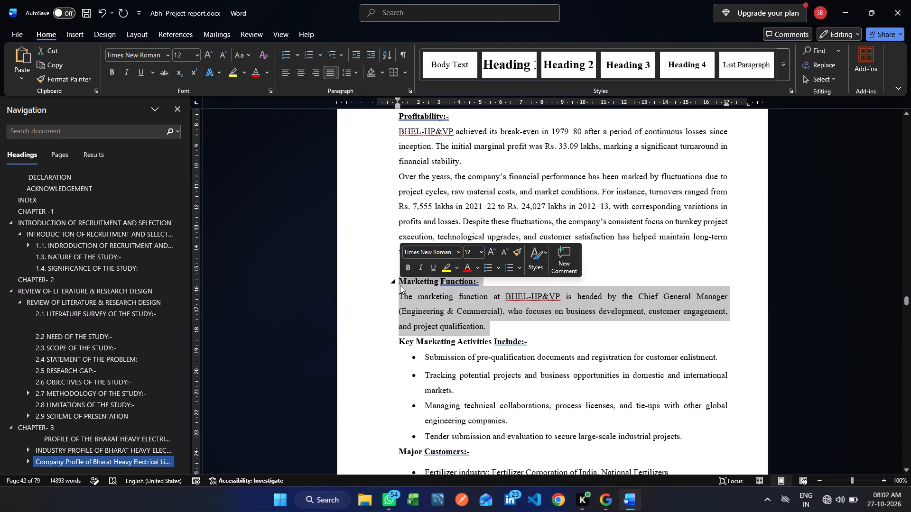
left_click(353, 70)
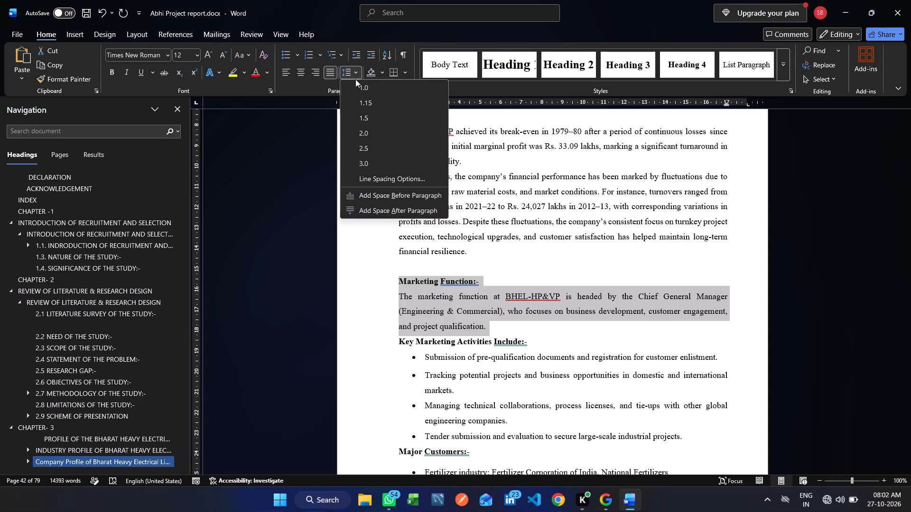
left_click(367, 119)
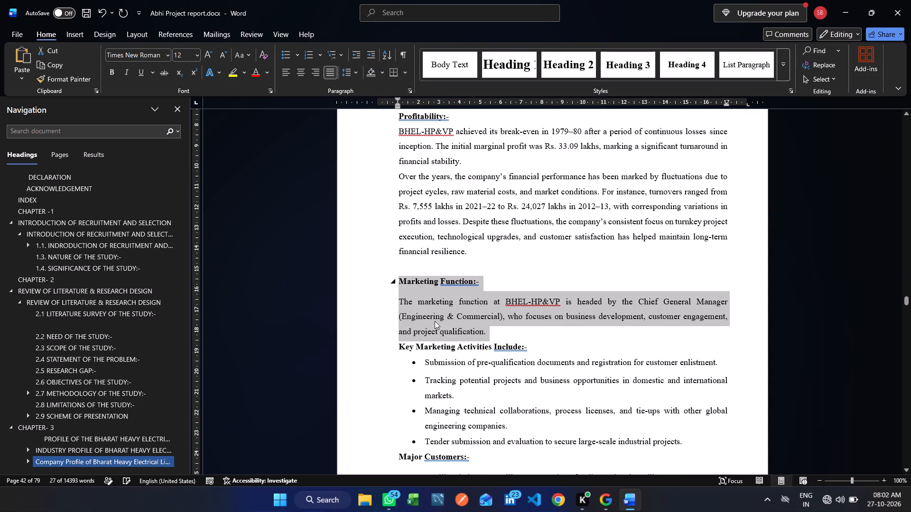
Delete the word "Key" from the Key Marketing Activities Include heading.
left_click(416, 347)
key("BackSpace")
key("BackSpace")
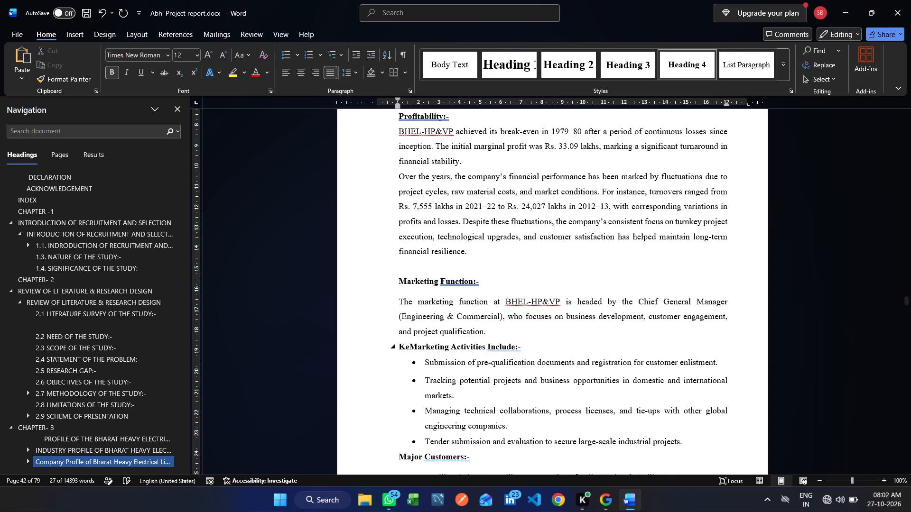
key("BackSpace")
key("BackSpace")
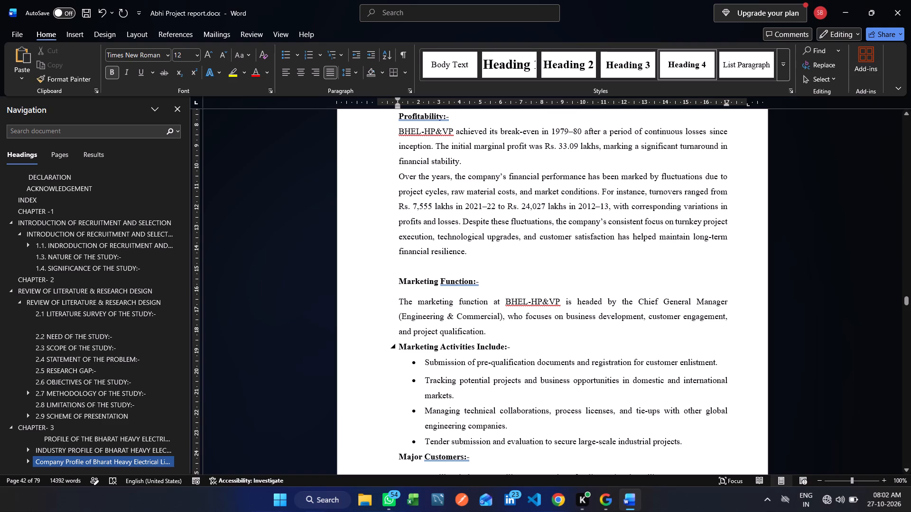
Align the first two Marketing Activities bullets with the body text's left edge and reduce their hanging indent to bring the text closer.
left_click(425, 366)
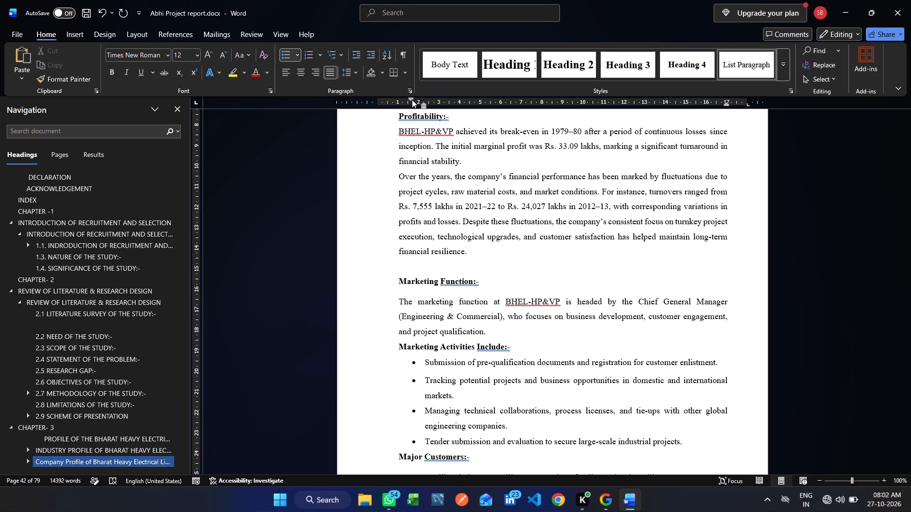
left_click_drag(412, 100, 400, 103)
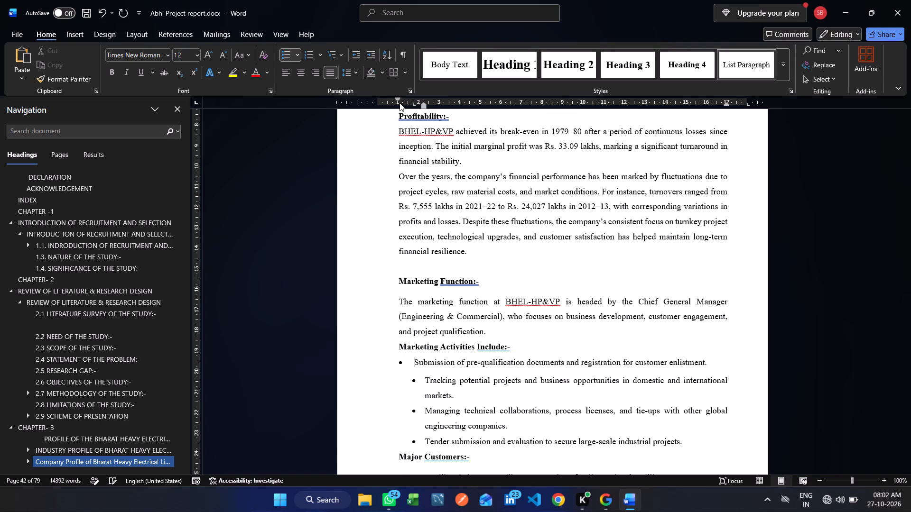
left_click_drag(425, 106, 416, 109)
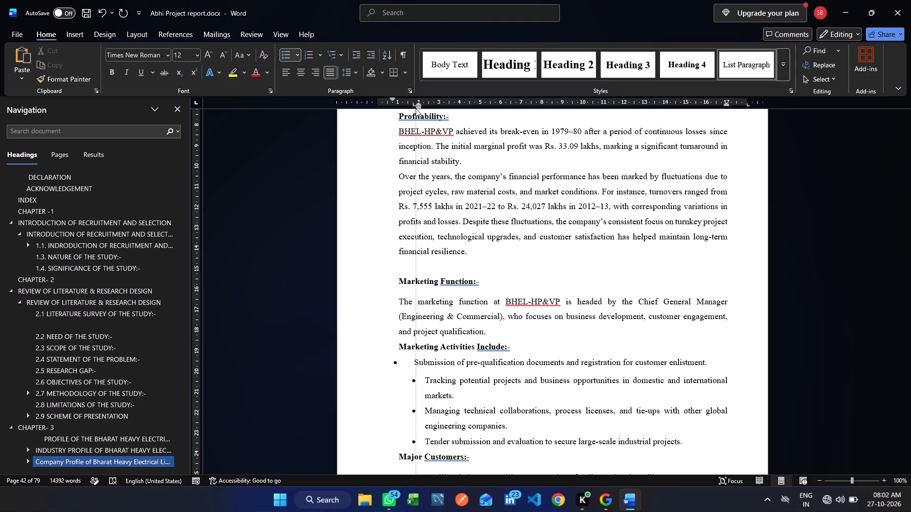
left_click_drag(416, 109, 410, 113)
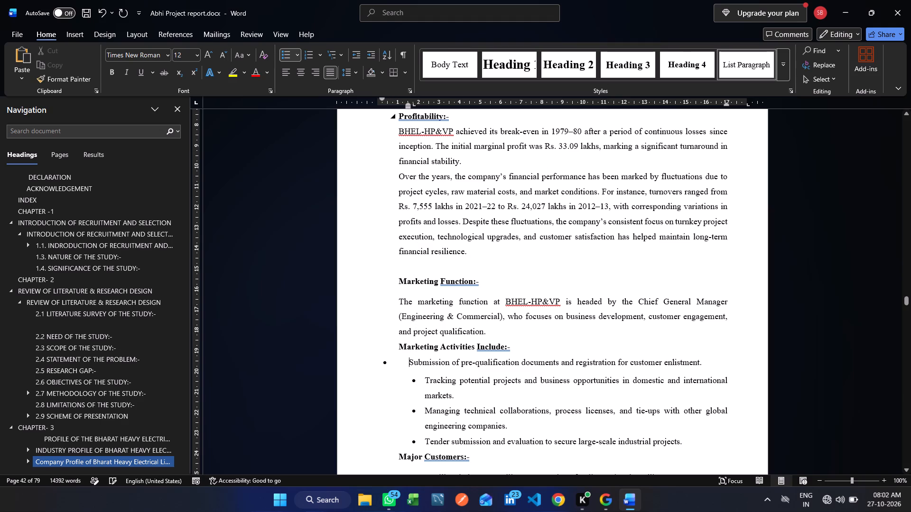
left_click_drag(382, 97, 390, 97)
left_click_drag(390, 97, 396, 100)
key("Down")
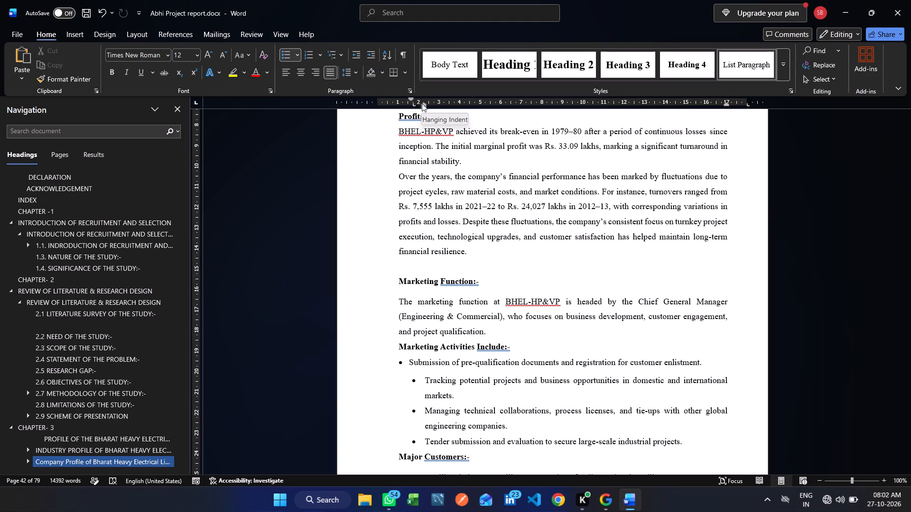
left_click_drag(422, 103, 408, 107)
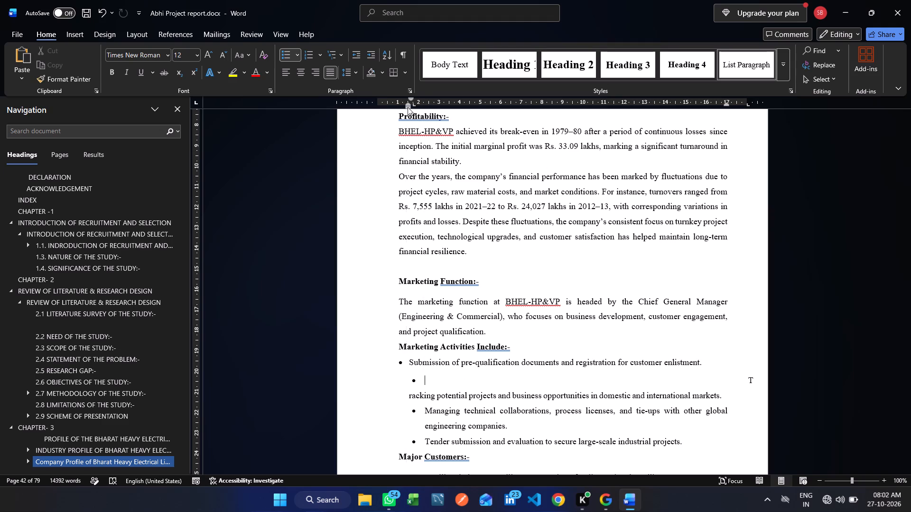
left_click_drag(410, 98, 400, 102)
Give the Managing technical collaborations and Tender submission bullets the same left-edge alignment and reduced hanging indent as the two bullets above.
key("Down")
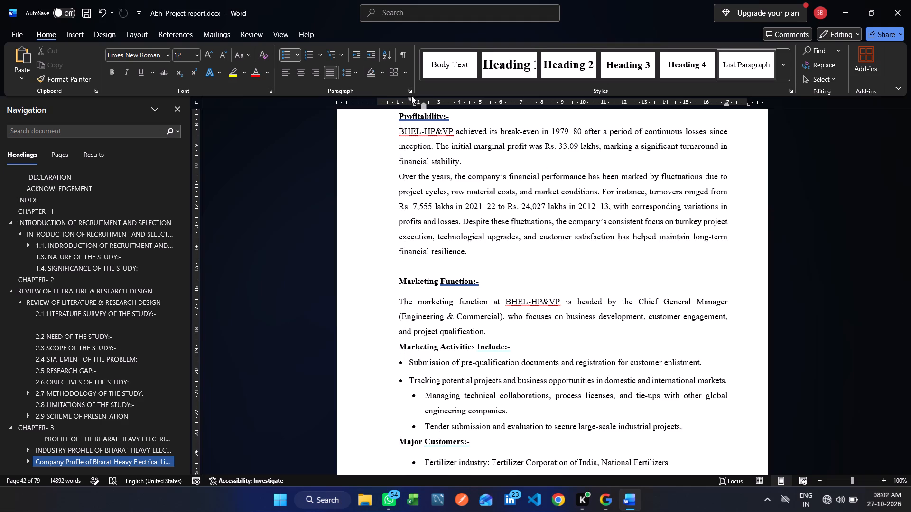
left_click_drag(411, 99, 398, 102)
left_click(398, 102)
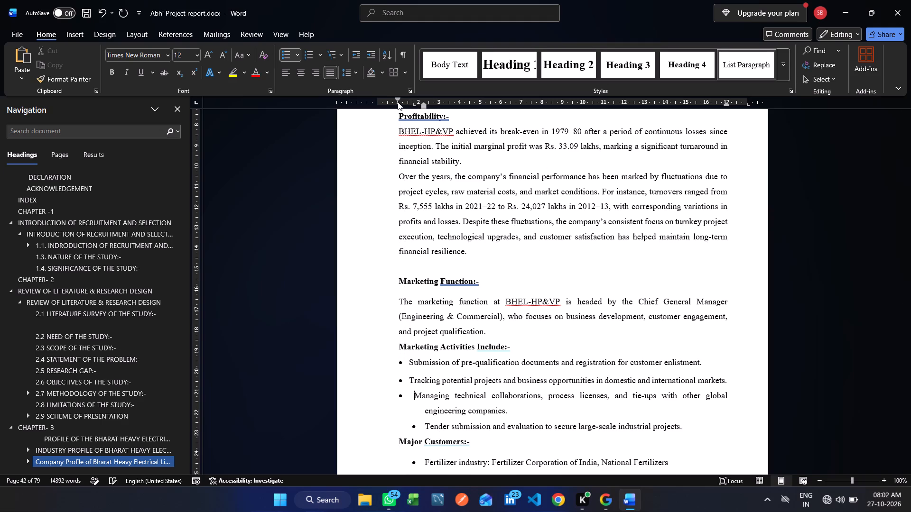
left_click_drag(423, 105, 413, 108)
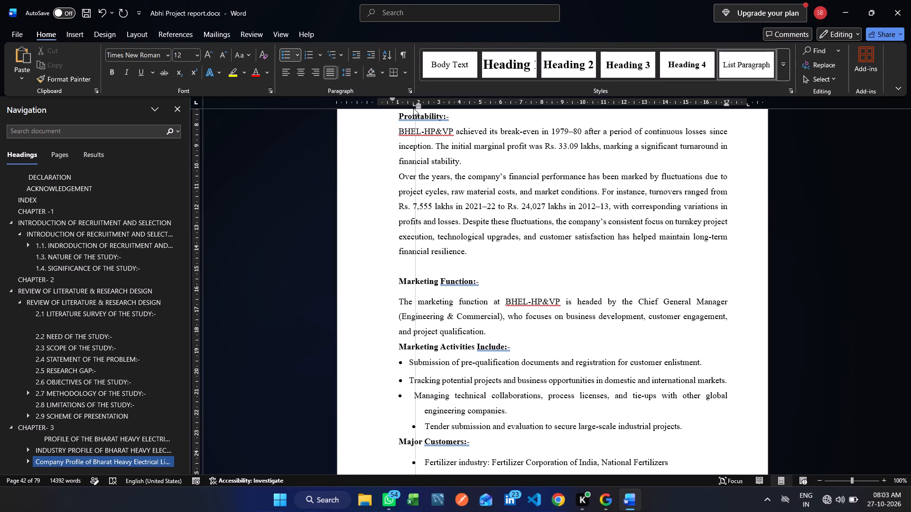
left_click_drag(413, 108, 408, 108)
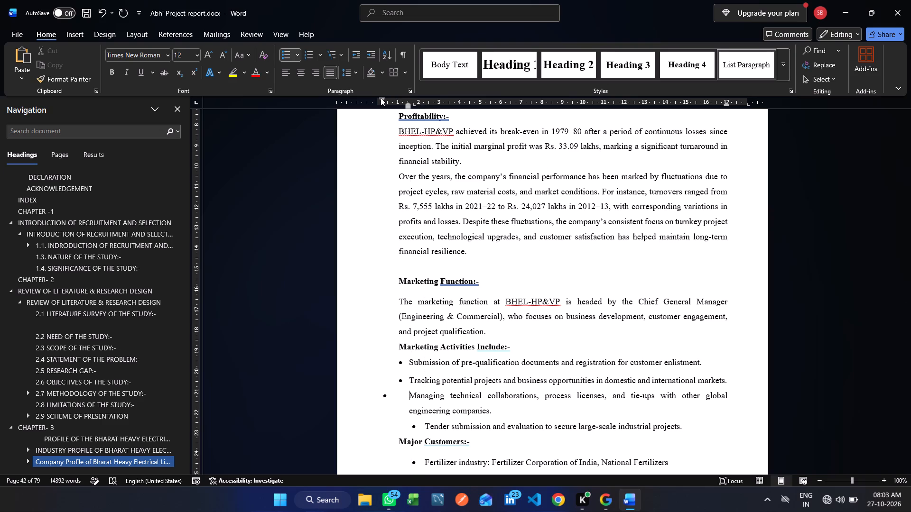
left_click_drag(381, 98, 397, 101)
key("Down")
key("Down")
left_click_drag(411, 99, 398, 106)
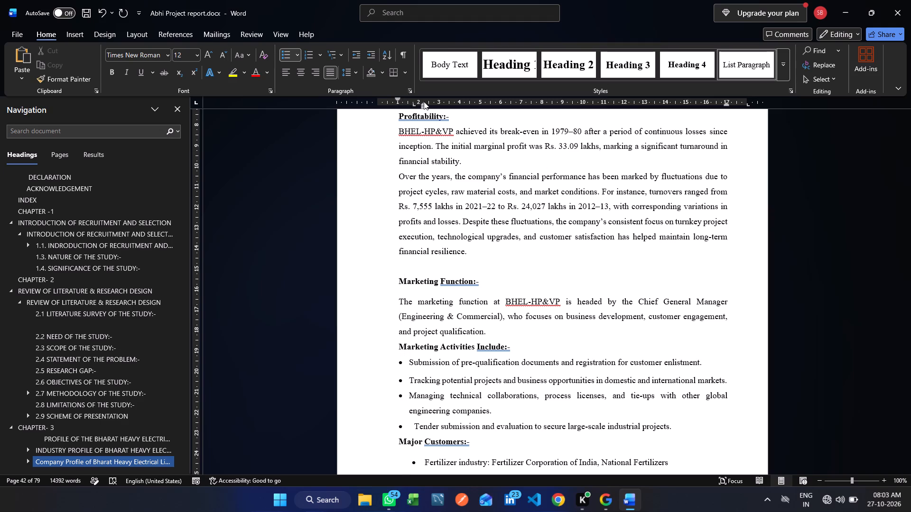
left_click_drag(424, 102, 412, 106)
left_click_drag(412, 106, 410, 106)
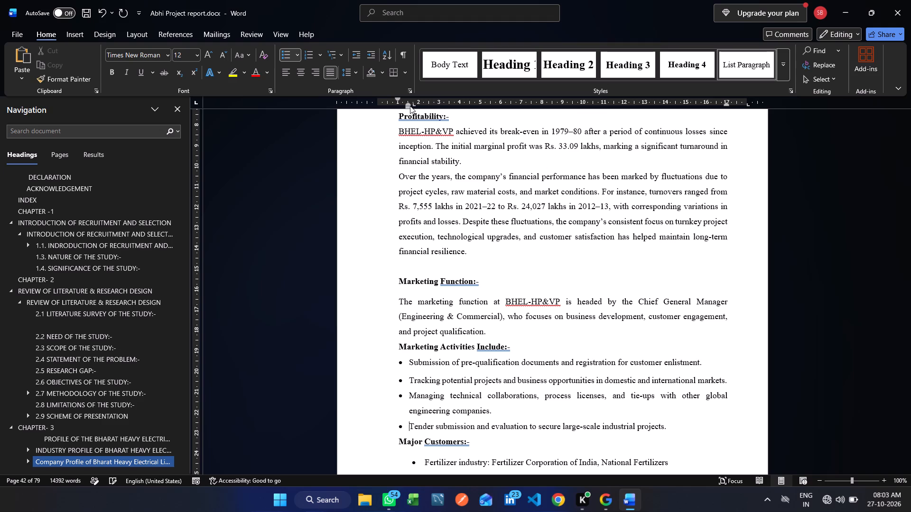
Apply 1.5 line spacing to the Major Customers heading and its Fertilizer industry and Petroleum refineries bullets.
scroll(575, 269, "down", 5)
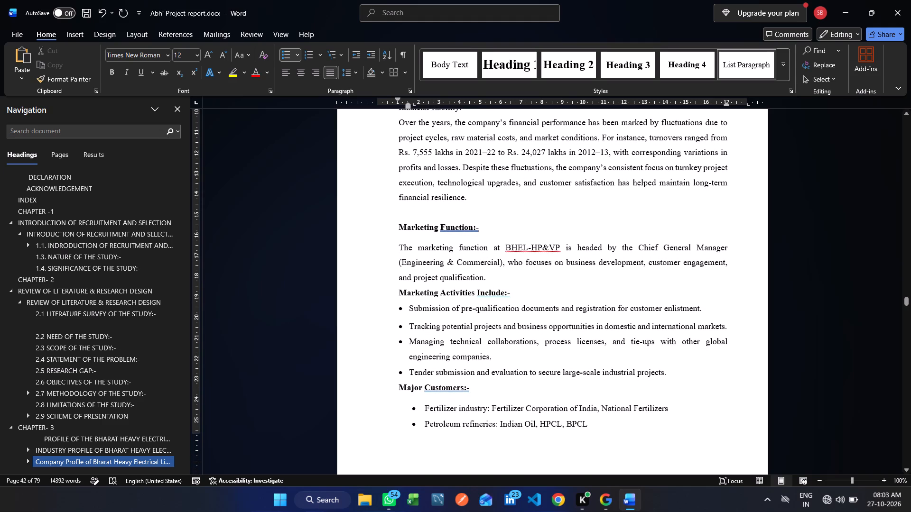
left_click_drag(595, 429, 403, 392)
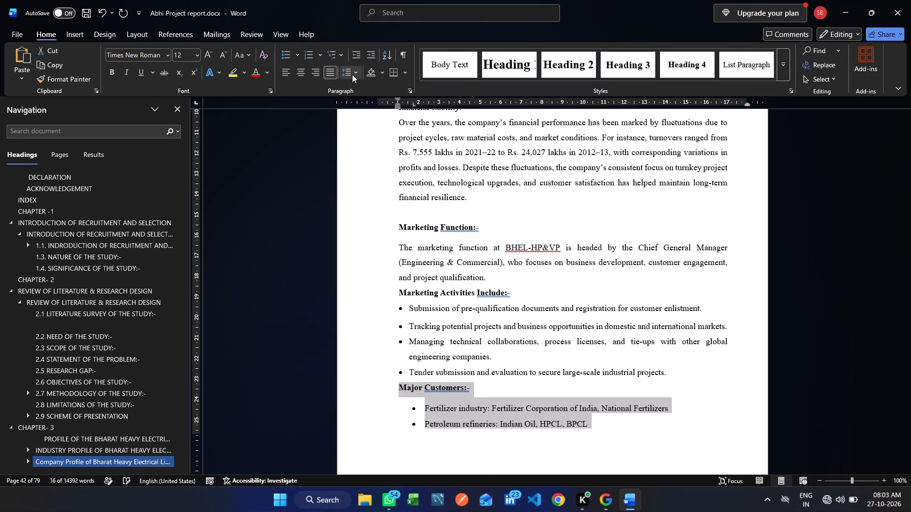
left_click(352, 74)
left_click(367, 119)
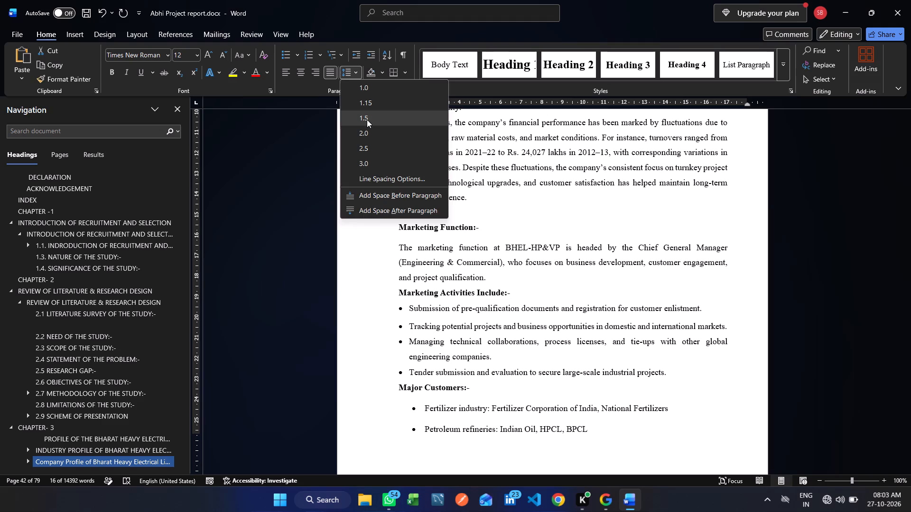
Apply 1.5 line spacing to the Exports section, from its heading through the last Export Strategy Focus bullet.
scroll(597, 316, "down", 5)
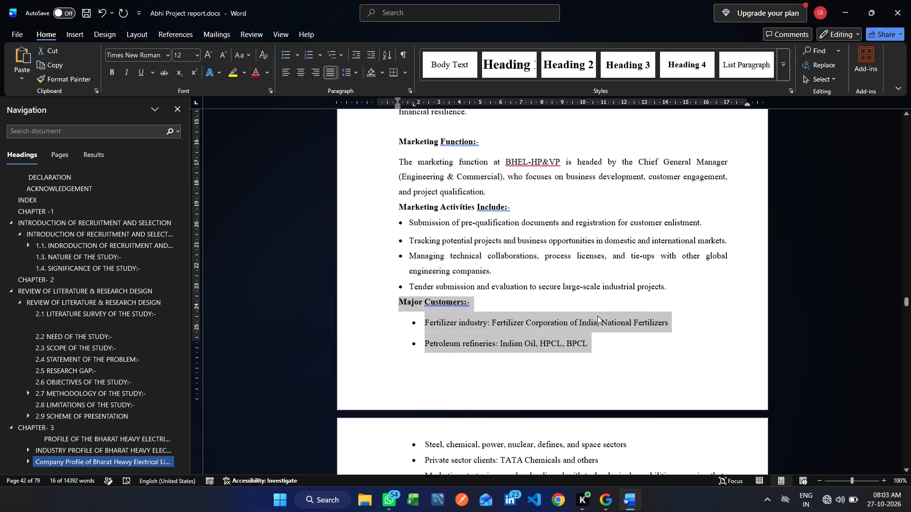
scroll(597, 316, "down", 5)
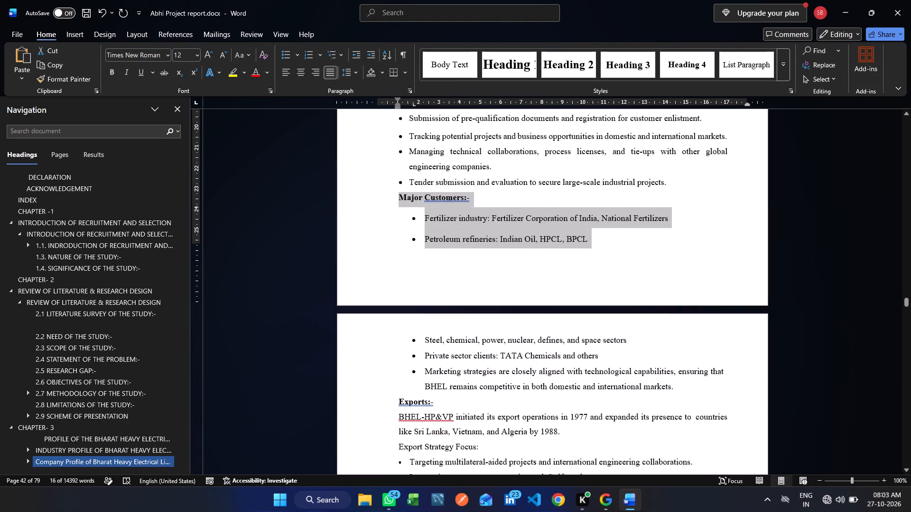
scroll(597, 316, "down", 4)
scroll(565, 382, "down", 1)
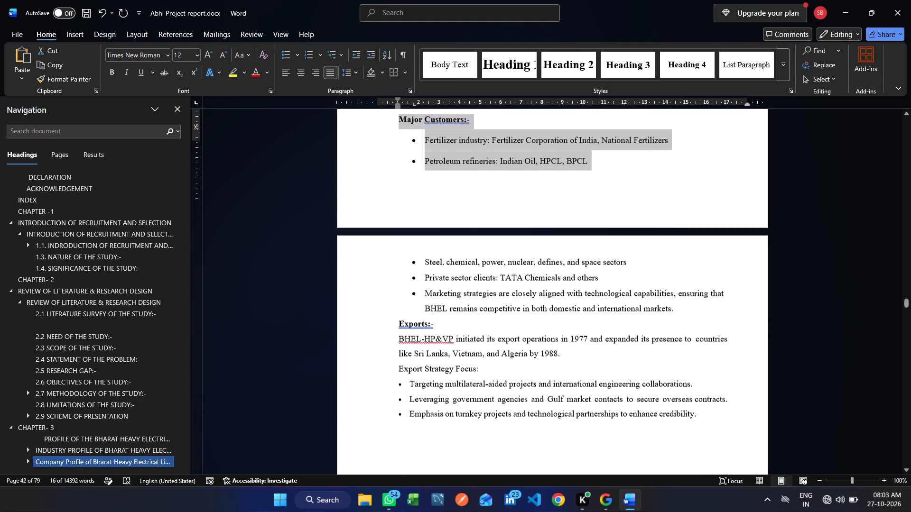
scroll(565, 382, "down", 3)
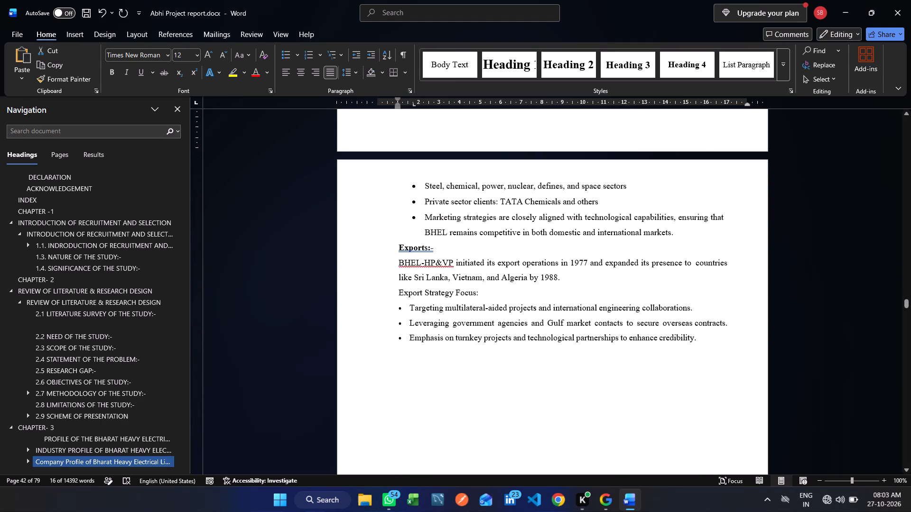
left_click_drag(697, 340, 403, 247)
left_click(344, 71)
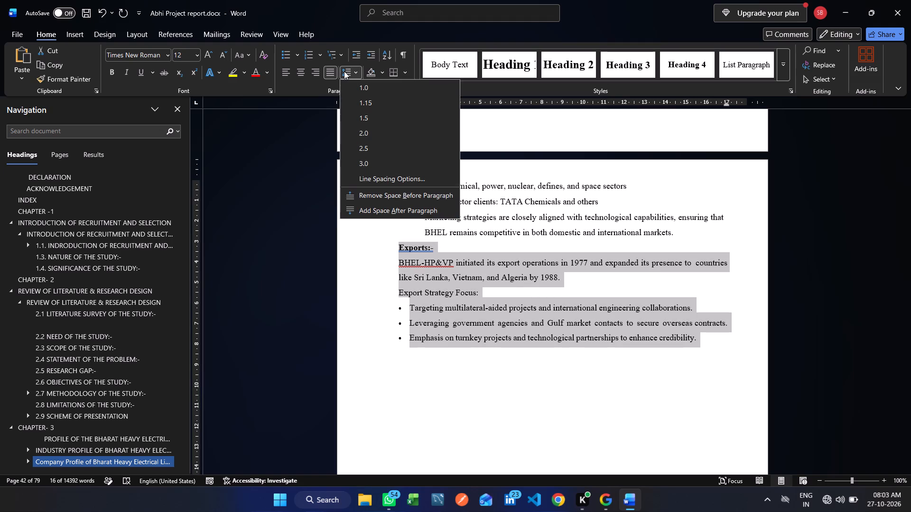
left_click(362, 115)
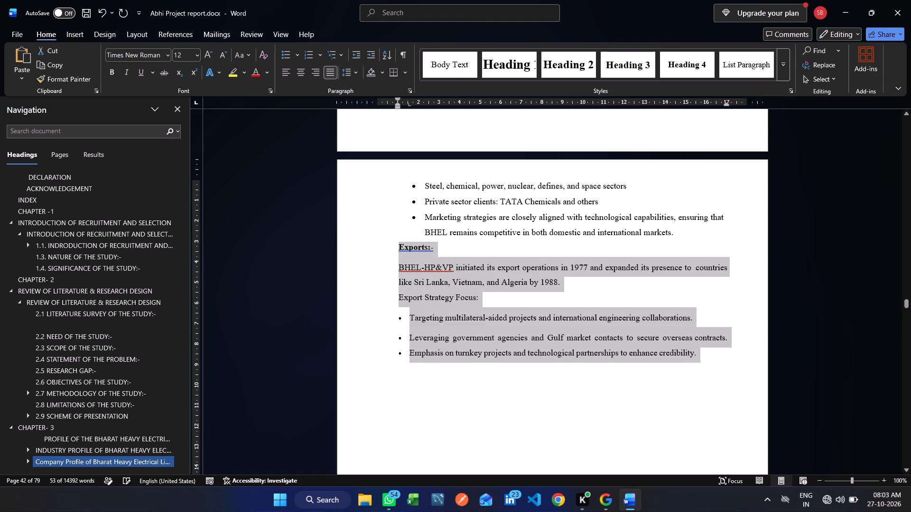
Delete the break after the last Export Strategy Focus bullet so the Challenges heading moves up below it.
scroll(623, 371, "down", 20)
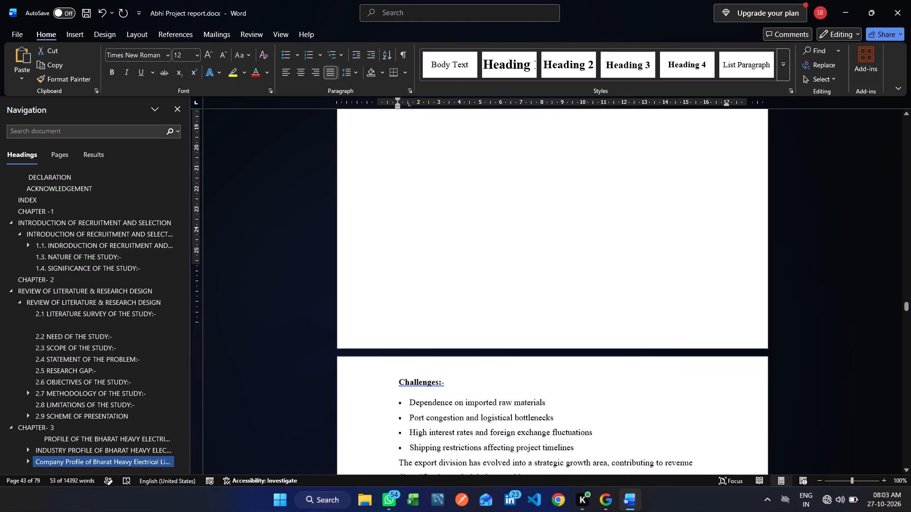
scroll(623, 371, "up", 7)
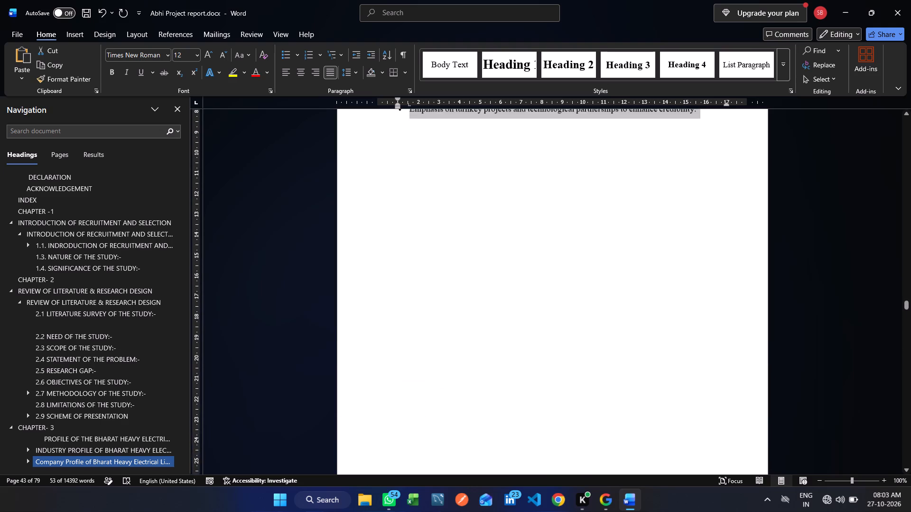
scroll(623, 371, "up", 4)
left_click(427, 171)
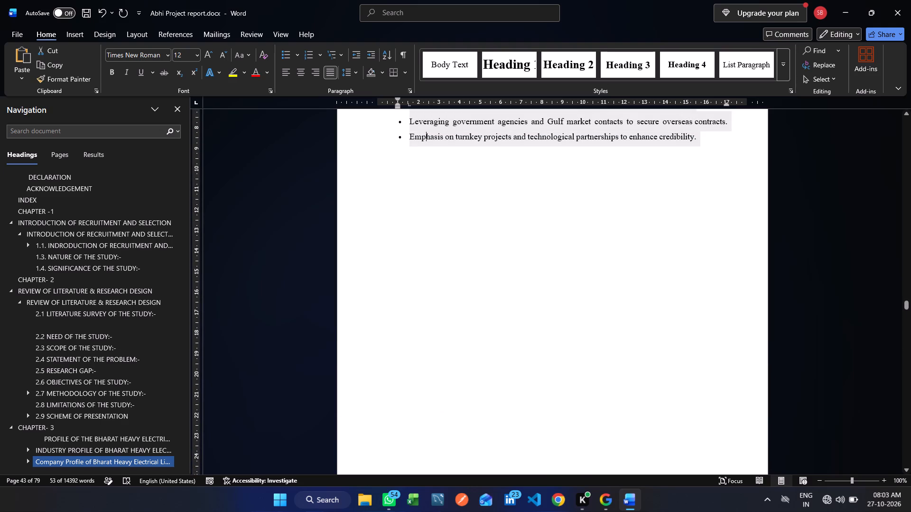
key("Down")
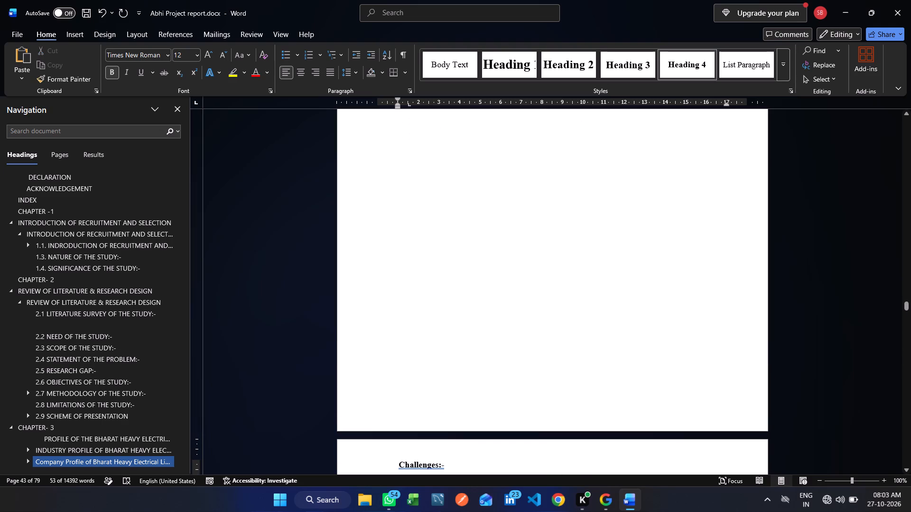
key("Up")
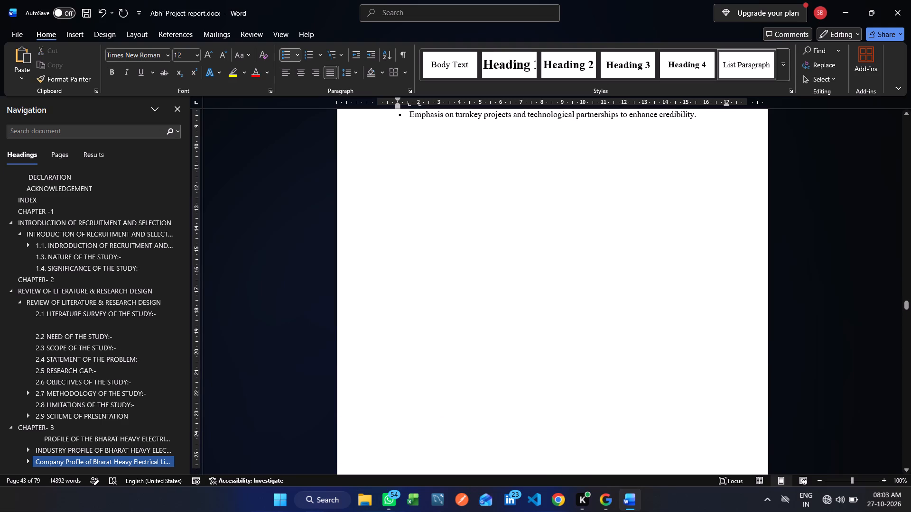
left_click(705, 121)
key("Return")
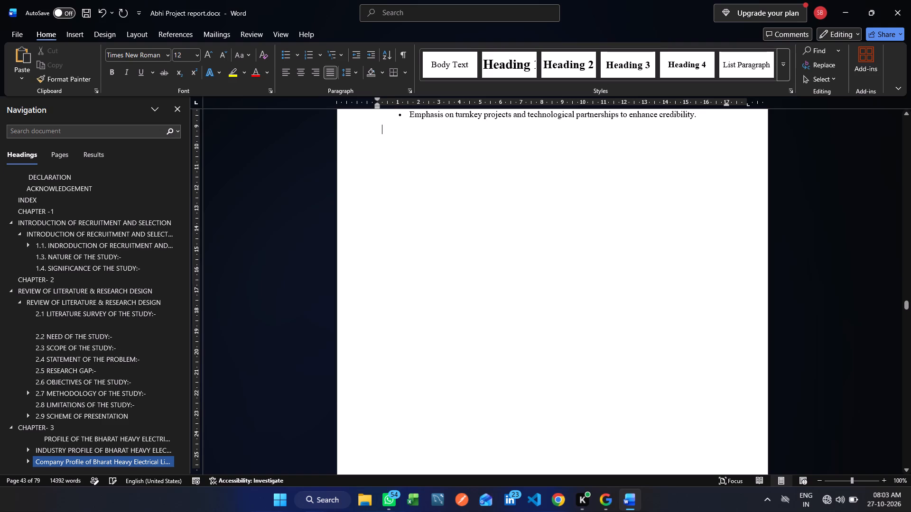
key("Delete")
Set the bottom page margin to 3 cm for the section containing Exports and Challenges.
scroll(705, 121, "up", 2)
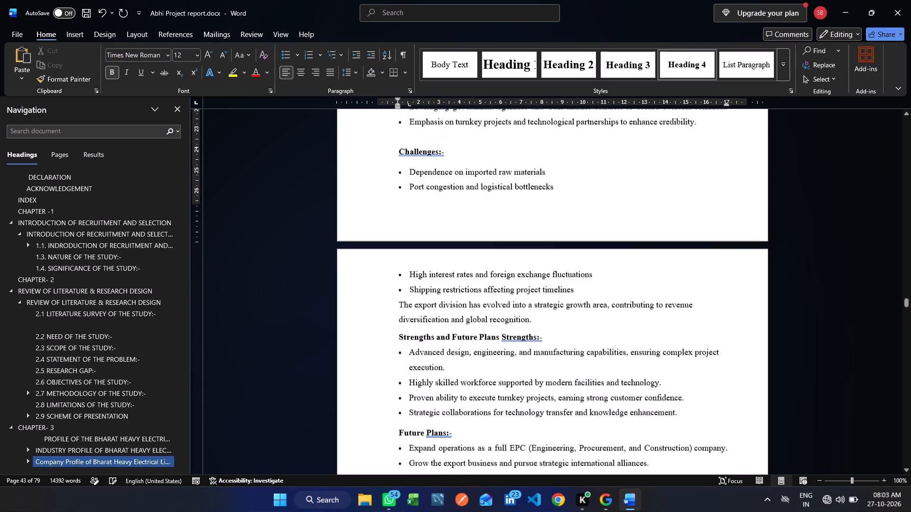
scroll(705, 121, "up", 15)
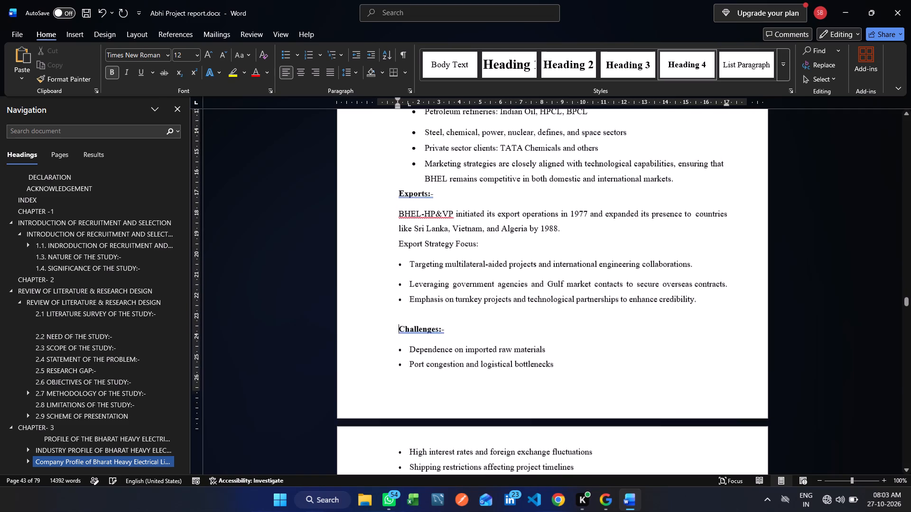
scroll(705, 121, "up", 7)
scroll(705, 121, "down", 5)
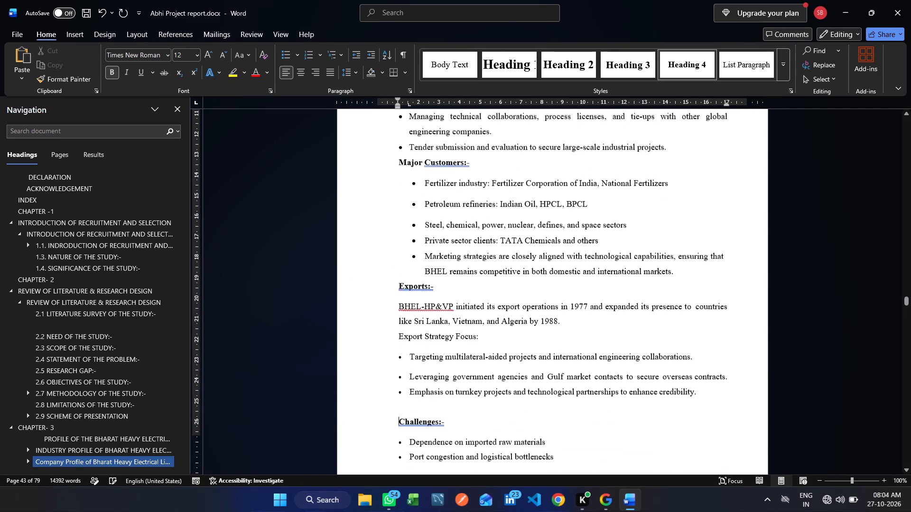
scroll(705, 121, "down", 5)
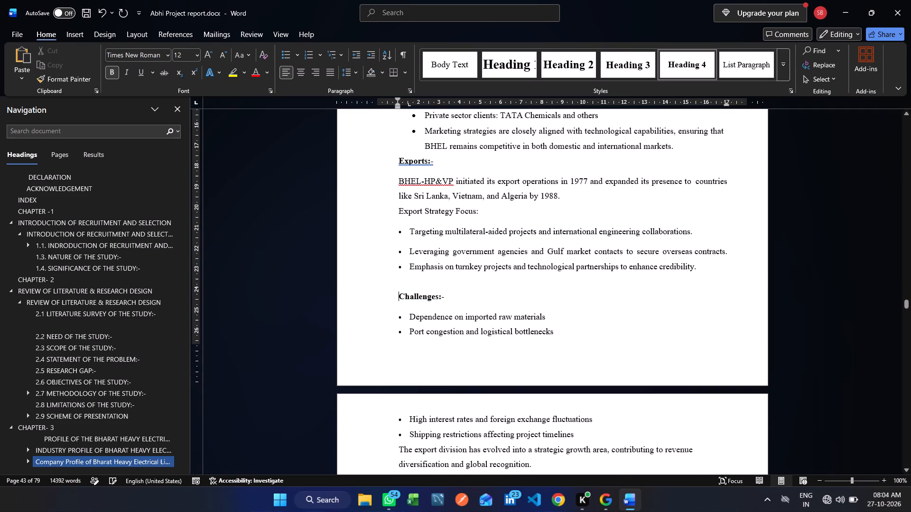
left_click(562, 341)
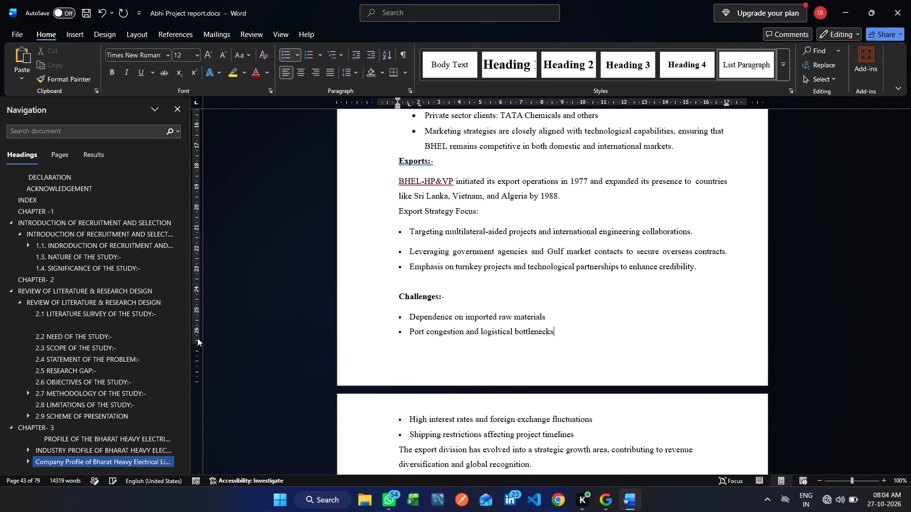
double_click(196, 341)
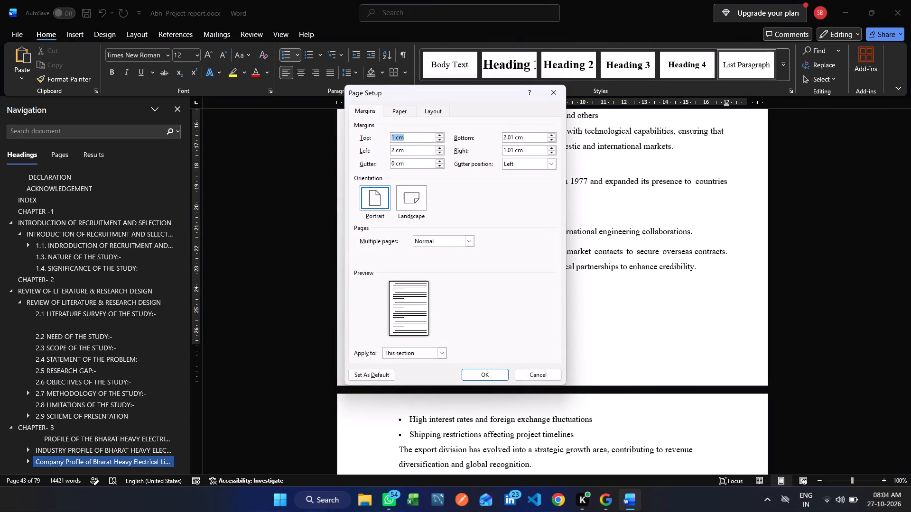
left_click_drag(515, 135, 412, 164)
key("3")
left_click(492, 377)
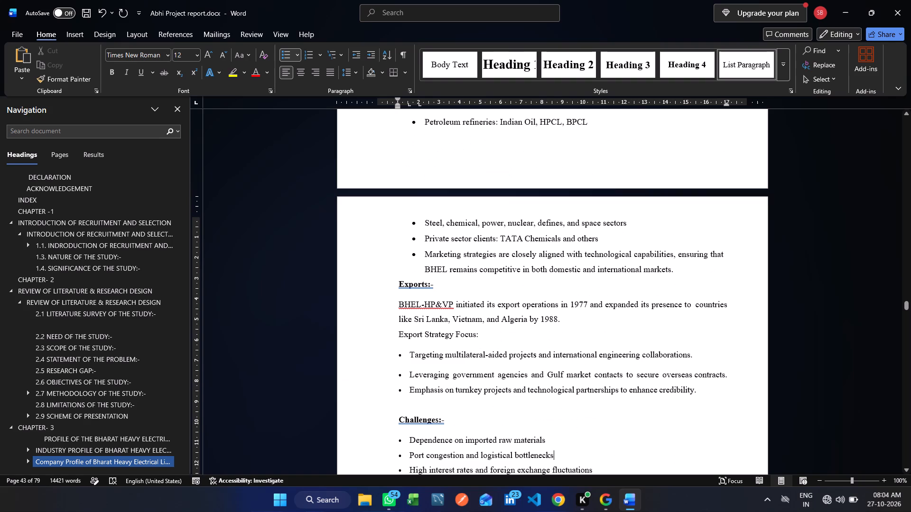
Remove the blank line between the last Export Strategy Focus bullet and the Challenges heading.
scroll(492, 377, "up", 14)
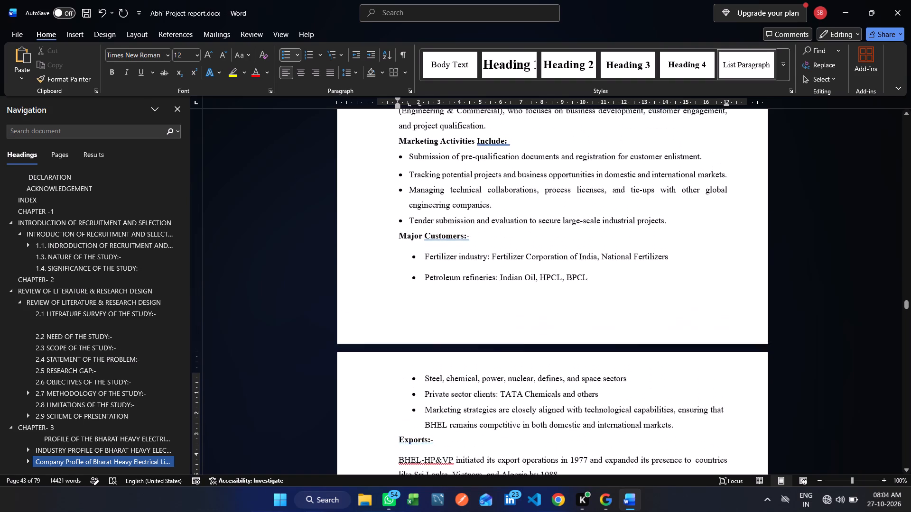
scroll(492, 377, "up", 2)
scroll(492, 377, "down", 12)
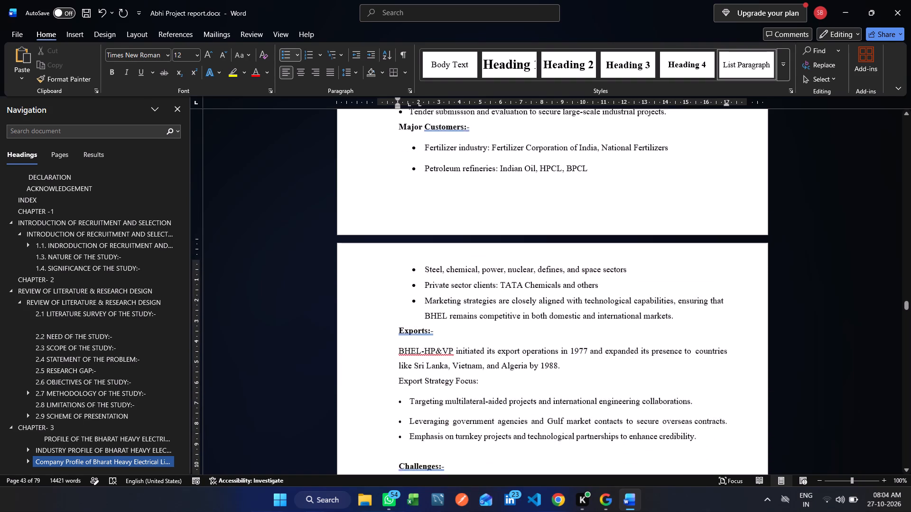
scroll(492, 377, "down", 18)
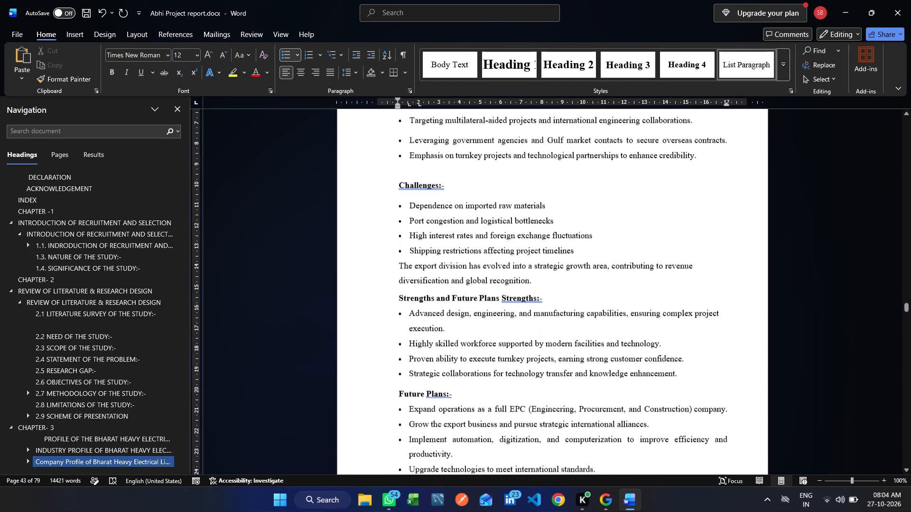
scroll(492, 377, "down", 11)
scroll(492, 377, "up", 3)
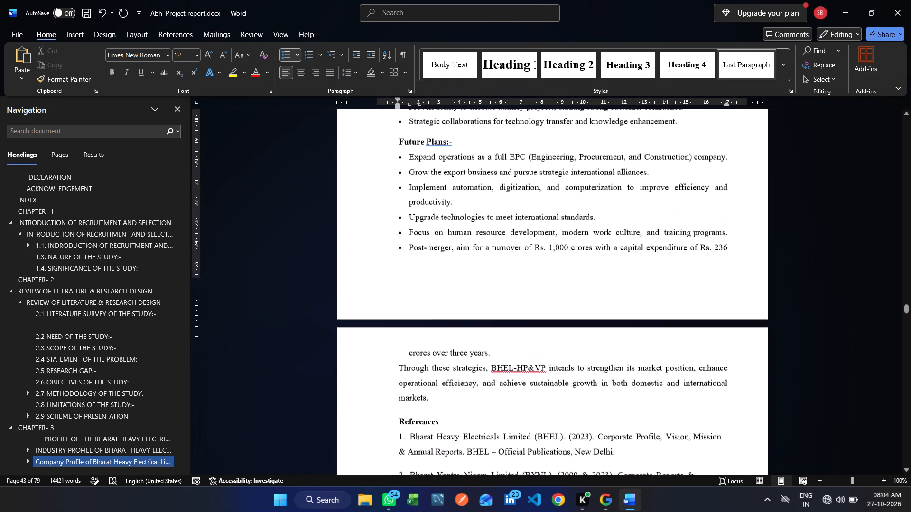
scroll(492, 377, "up", 17)
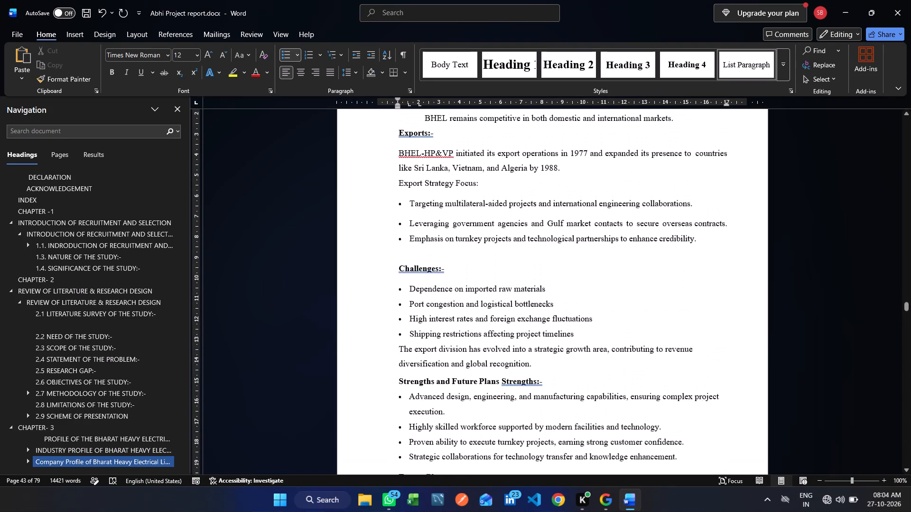
scroll(492, 377, "up", 1)
left_click(414, 261)
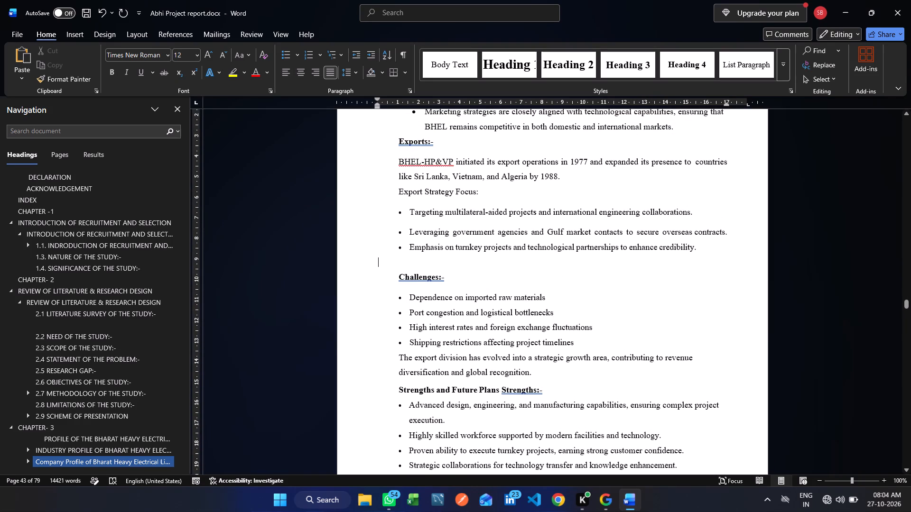
key("BackSpace")
Review the layout and spacing from Challenges through References, and back up to the Marketing Function section.
scroll(414, 261, "down", 2)
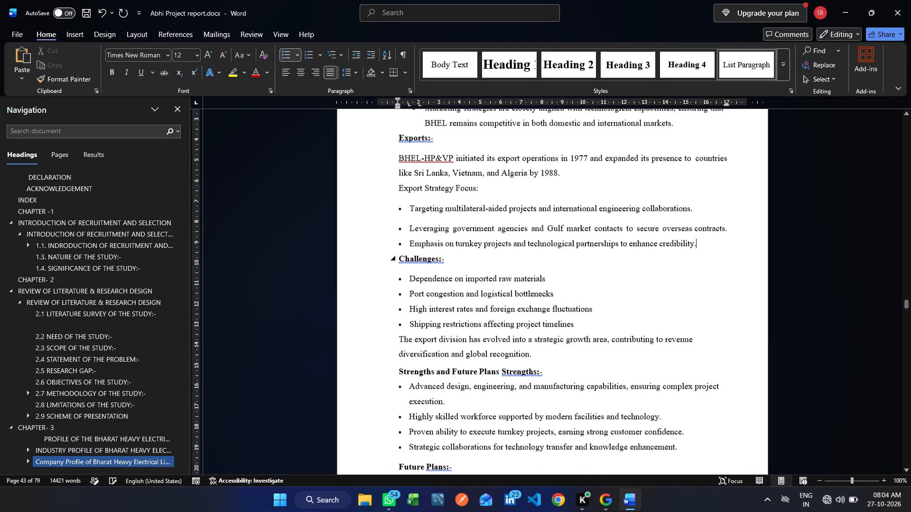
scroll(414, 261, "down", 13)
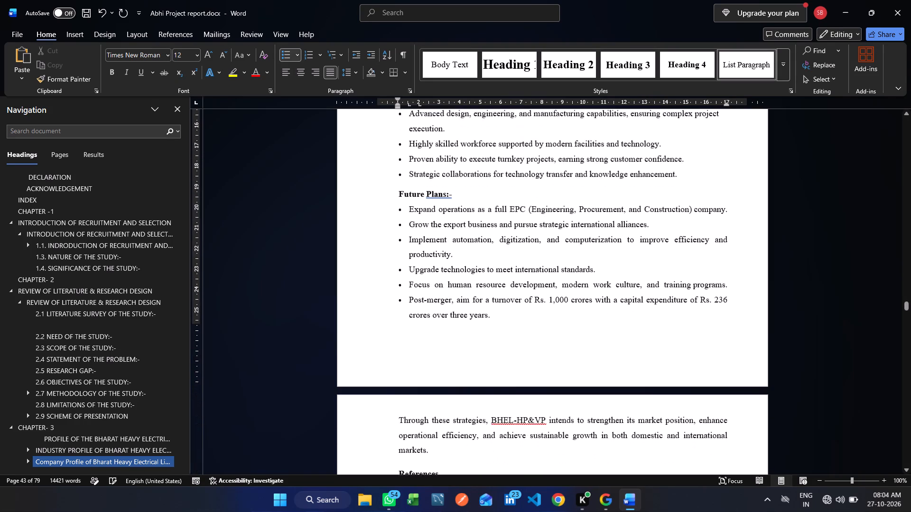
scroll(414, 261, "down", 11)
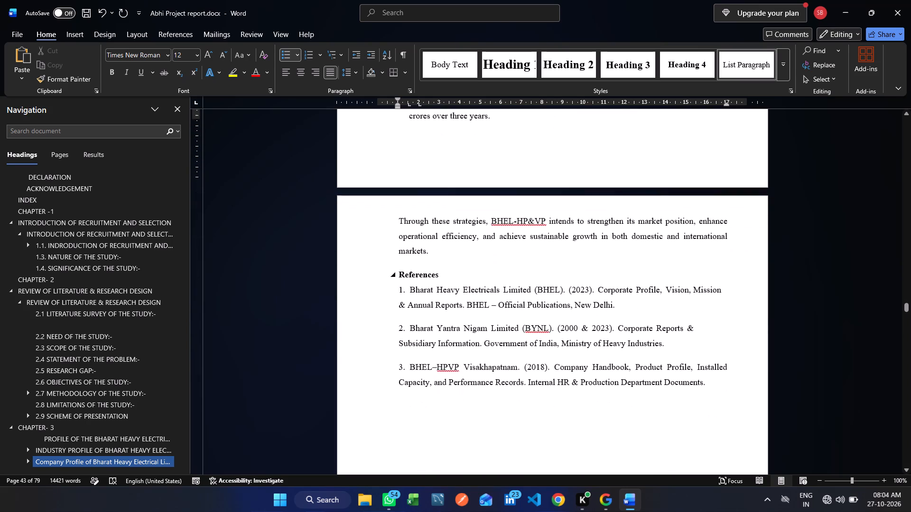
scroll(414, 261, "down", 3)
scroll(414, 261, "up", 1)
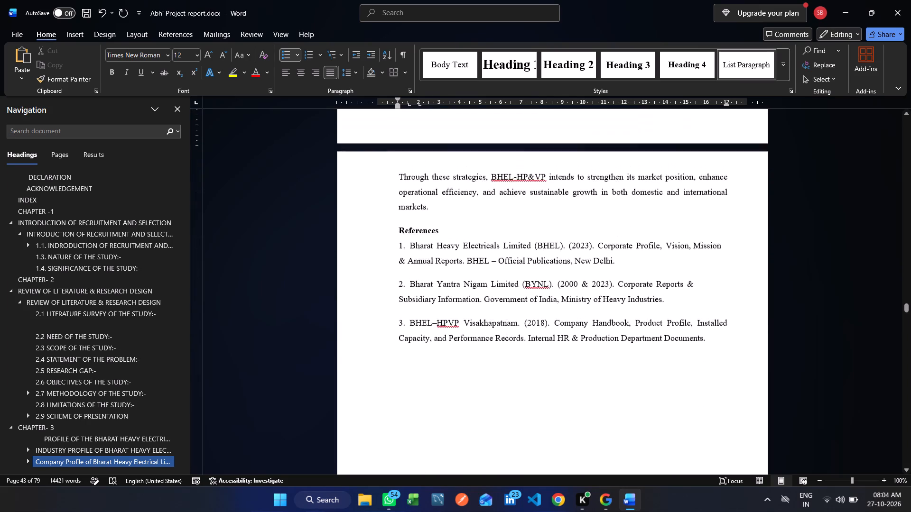
scroll(414, 261, "up", 11)
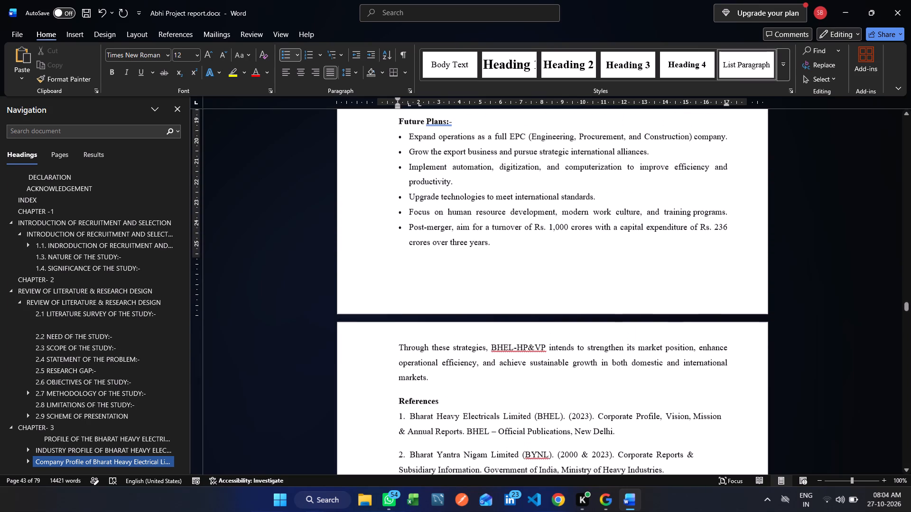
scroll(414, 261, "up", 2)
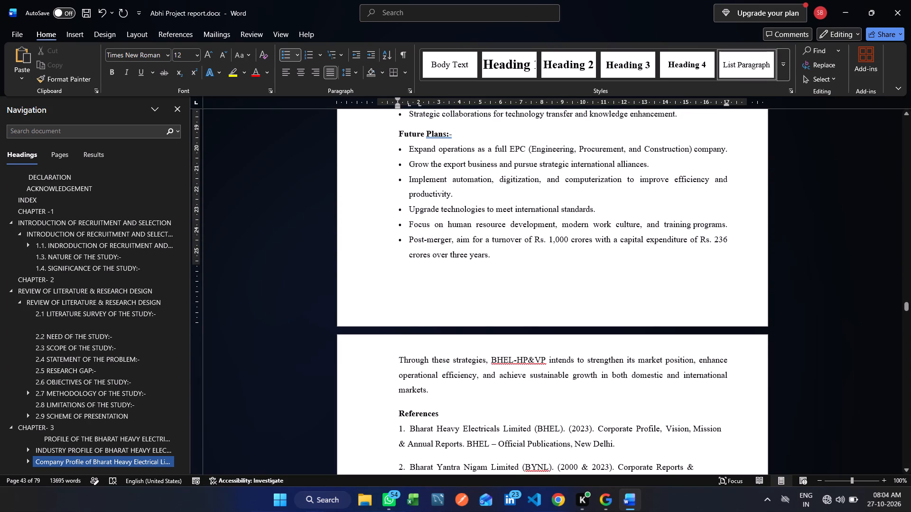
scroll(414, 261, "up", 6)
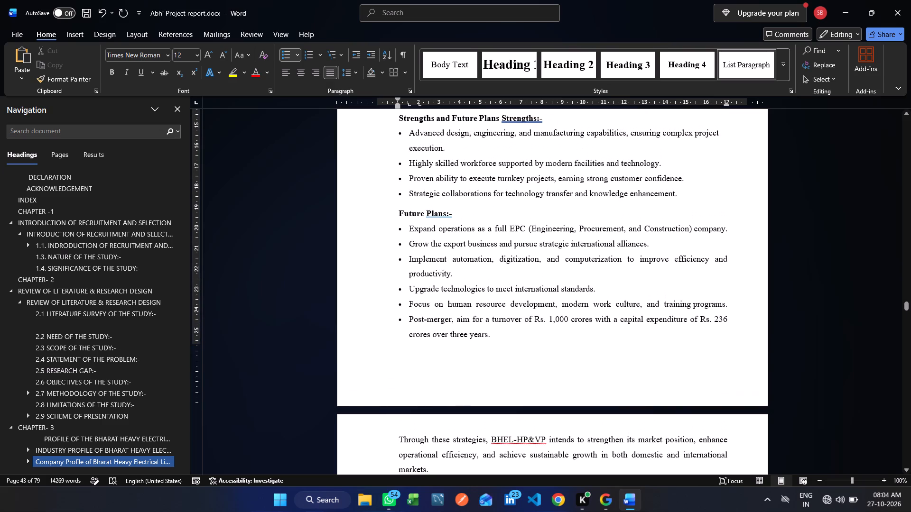
scroll(414, 261, "up", 20)
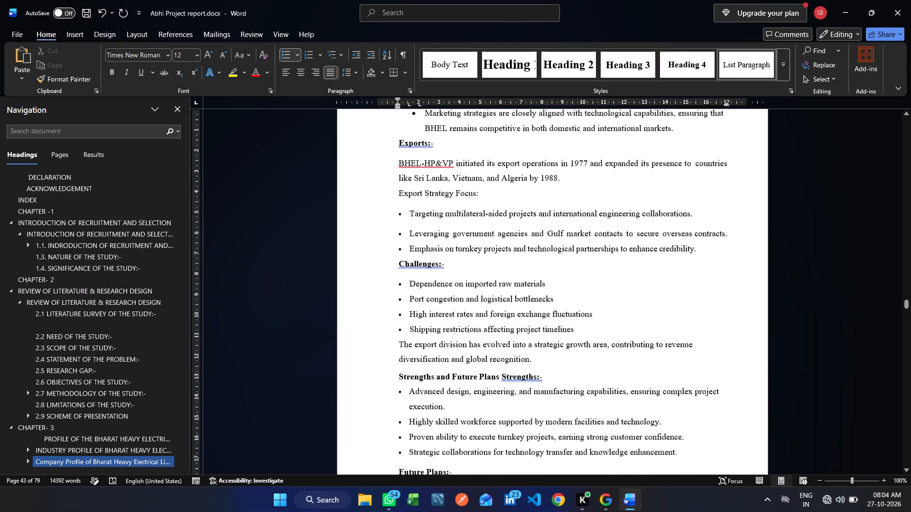
scroll(414, 261, "up", 15)
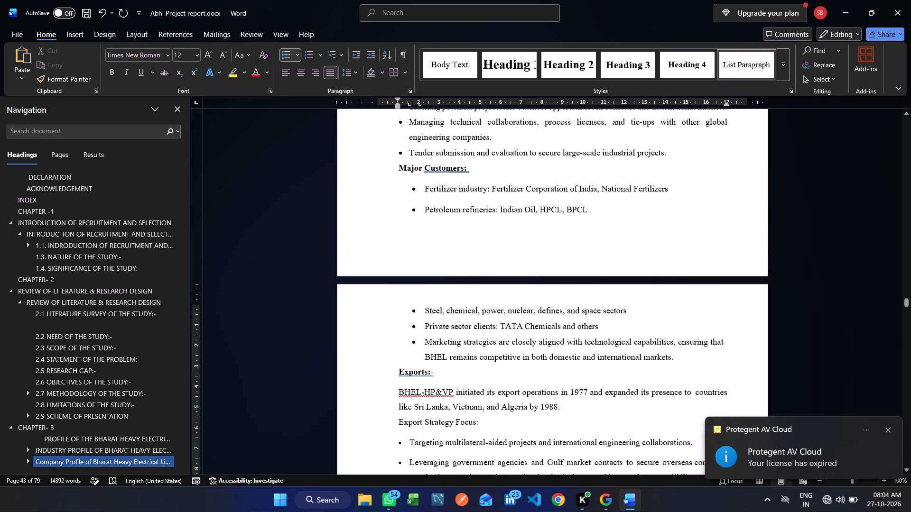
scroll(414, 261, "up", 5)
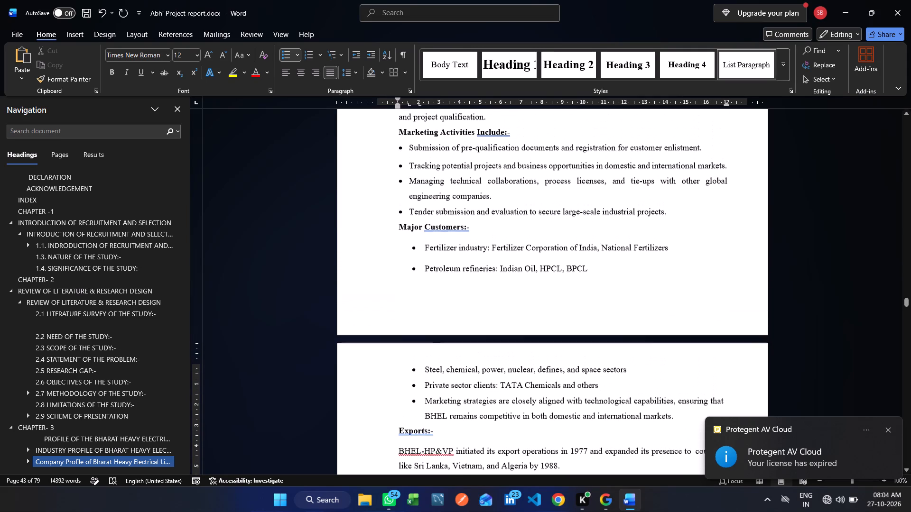
scroll(414, 261, "up", 6)
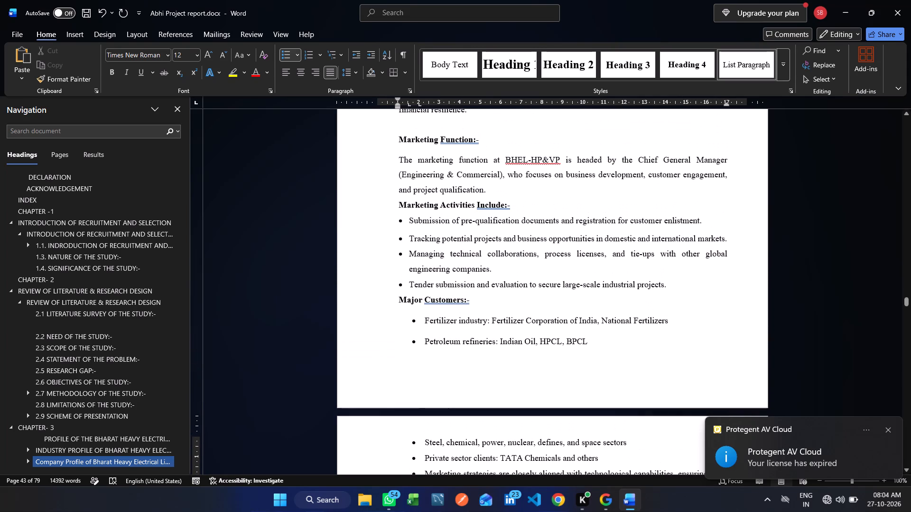
Set 1.5 line spacing from the Marketing Function paragraph through the last Marketing Activities bullet.
left_click_drag(670, 287, 513, 217)
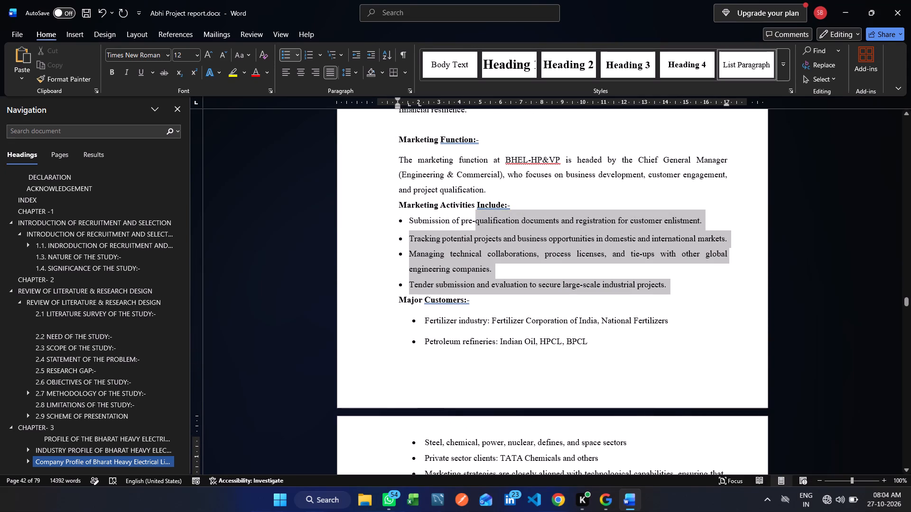
left_click_drag(513, 217, 401, 158)
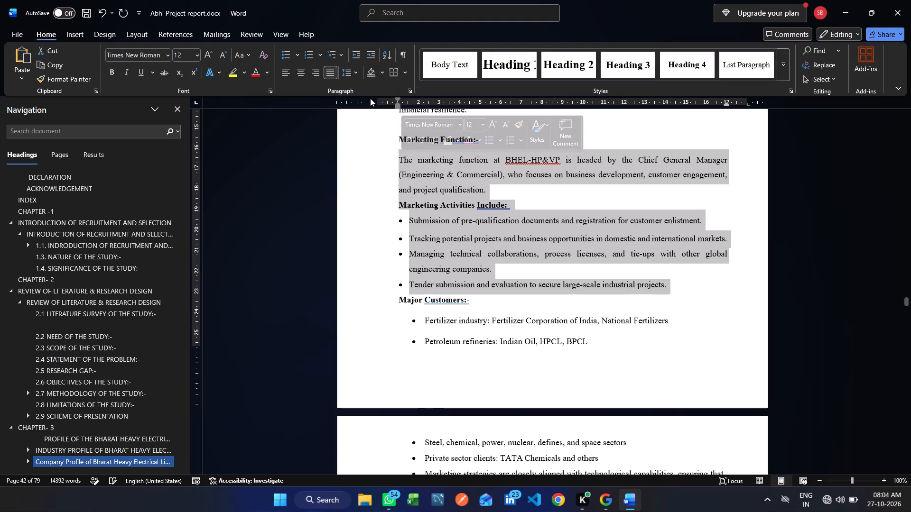
left_click(351, 76)
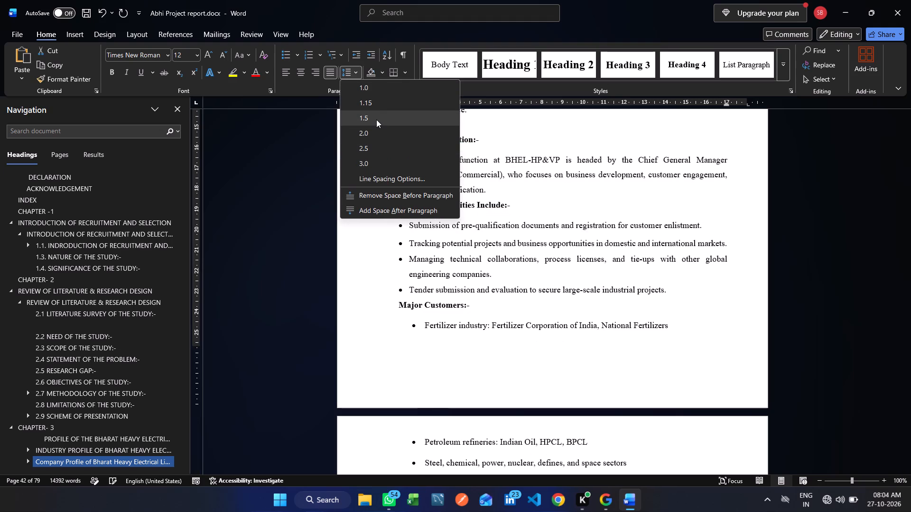
left_click(376, 119)
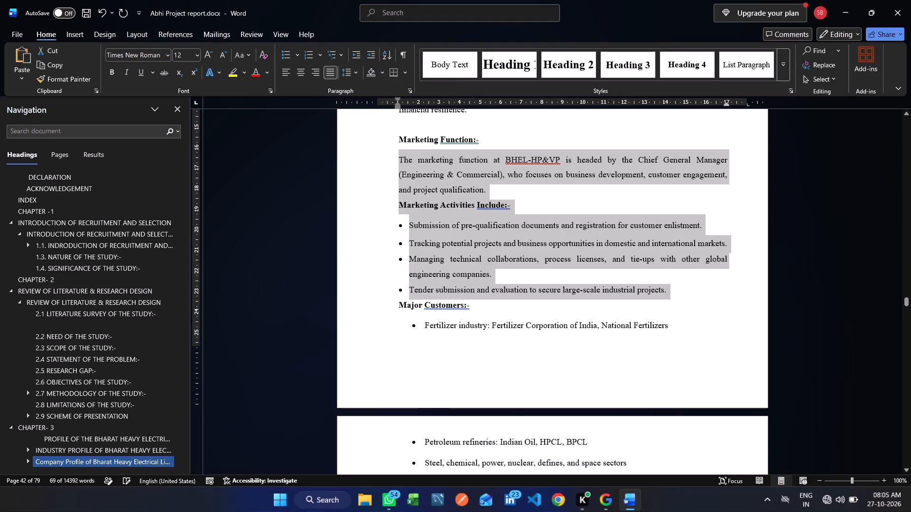
Review the spacing and page flow from the Major Customers bullets through Future Plans and back up.
scroll(536, 343, "down", 13)
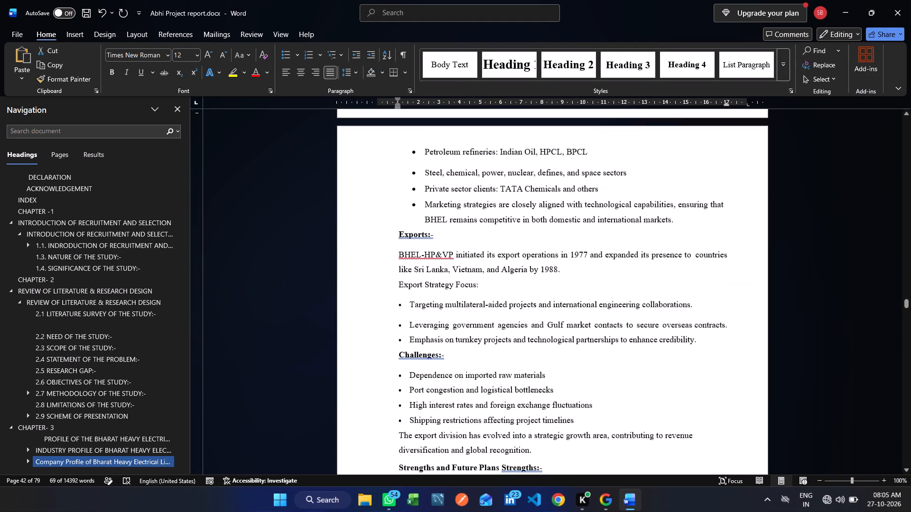
scroll(536, 343, "down", 3)
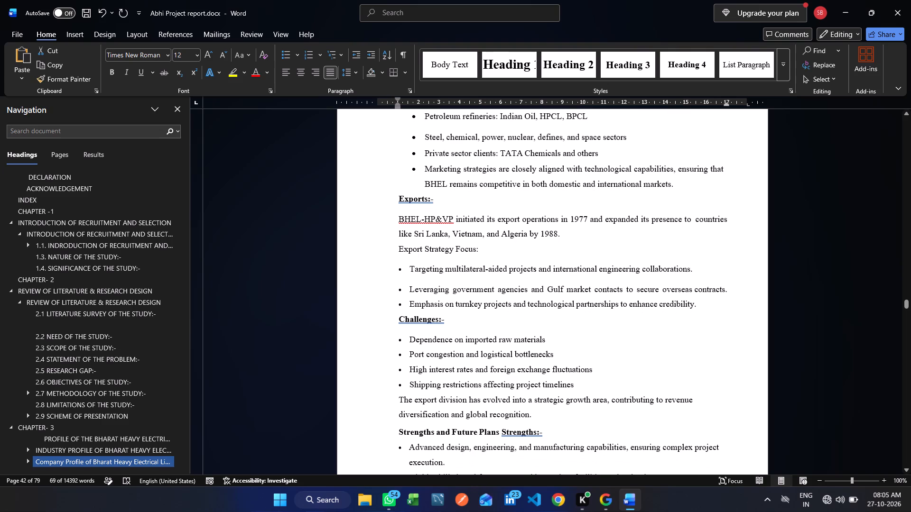
scroll(536, 343, "down", 14)
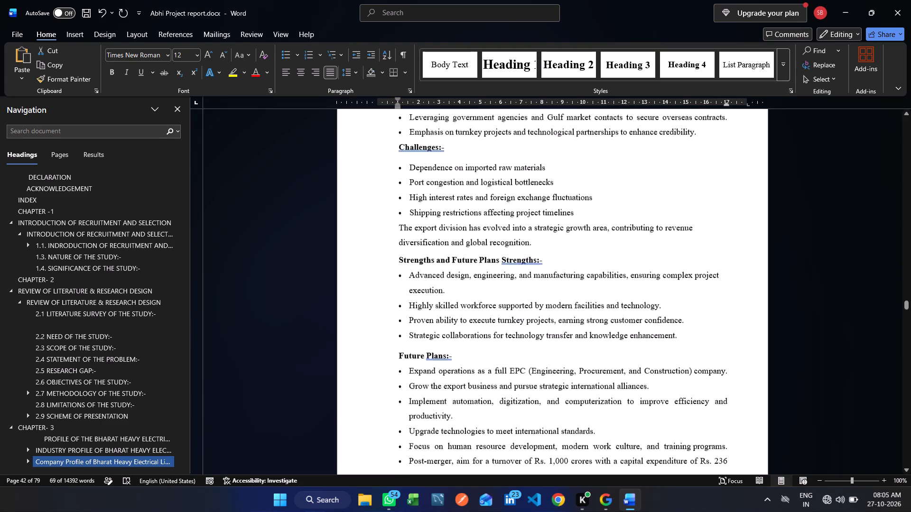
scroll(536, 343, "down", 5)
scroll(536, 343, "up", 2)
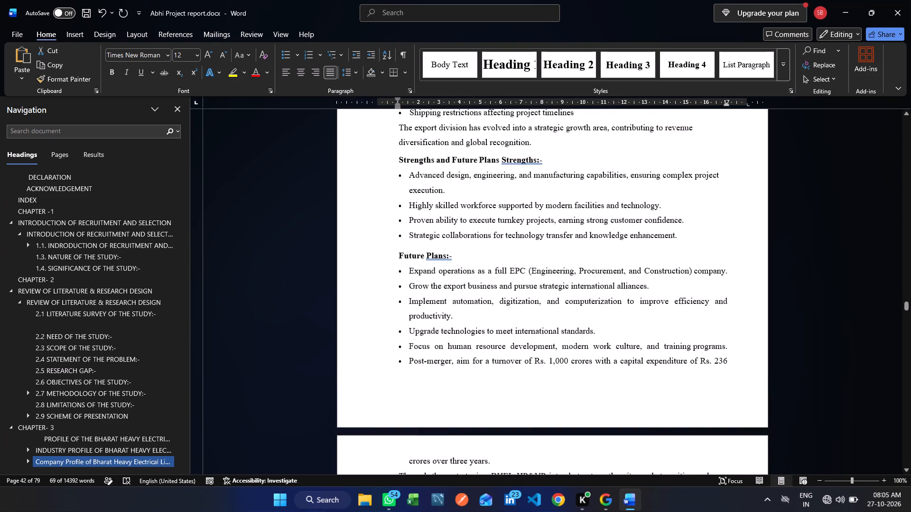
scroll(536, 343, "up", 19)
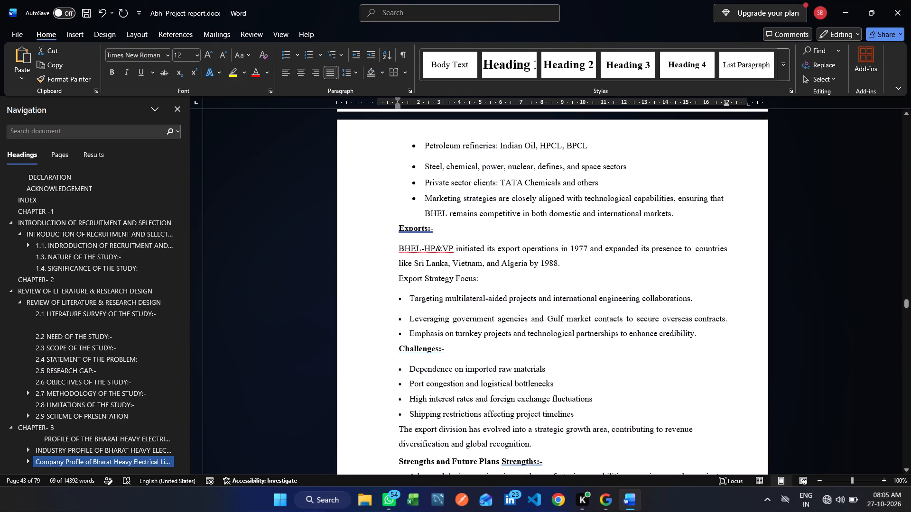
scroll(448, 175, "up", 3)
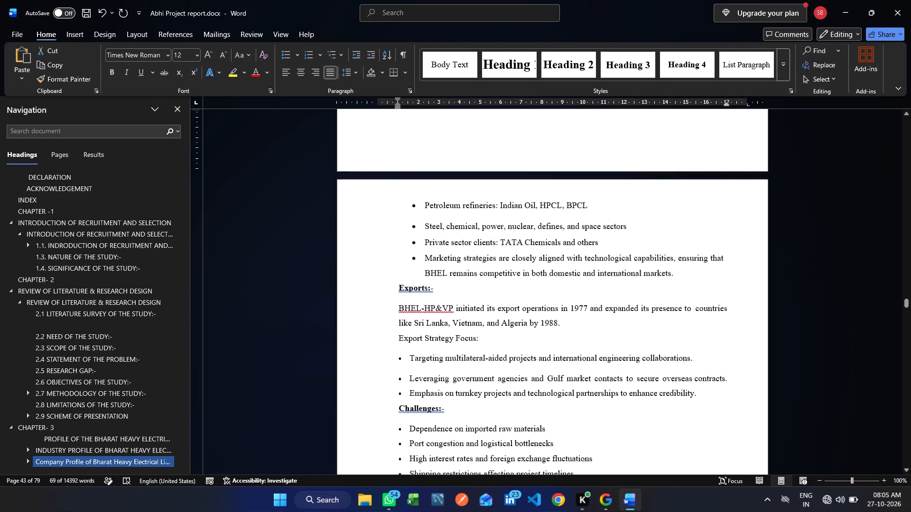
Reduce the Major Customers list's indents to match the Marketing Activities list, with bullets at about 1 cm and text at about 1.5 cm.
scroll(448, 175, "up", 6)
left_click(429, 194)
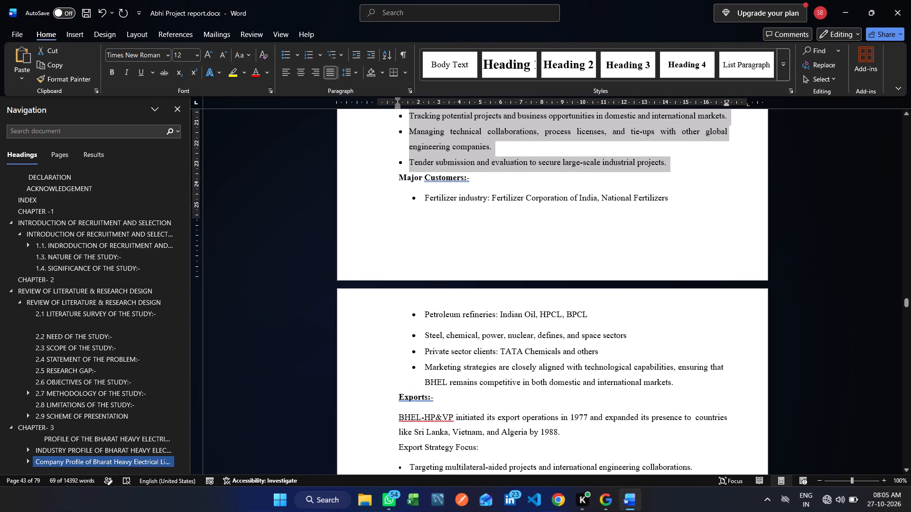
left_click_drag(420, 197, 521, 342)
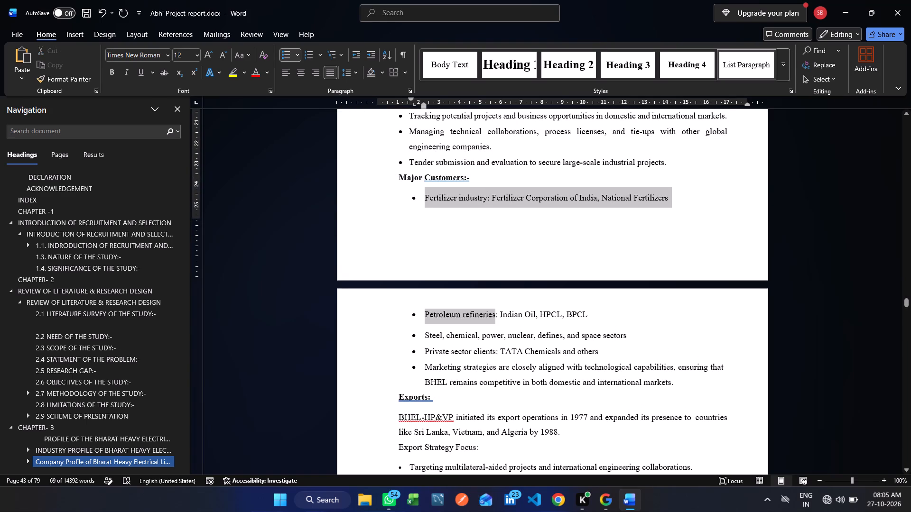
left_click_drag(521, 342, 670, 383)
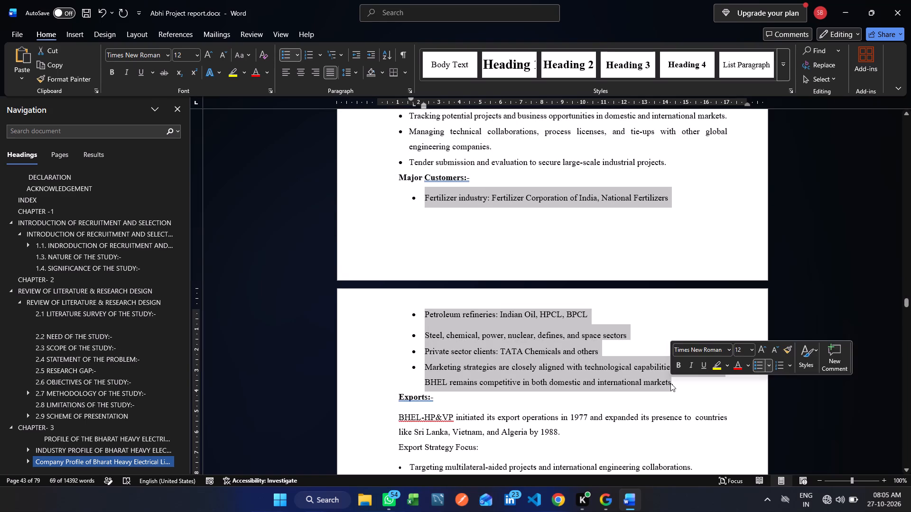
left_click_drag(410, 97, 409, 97)
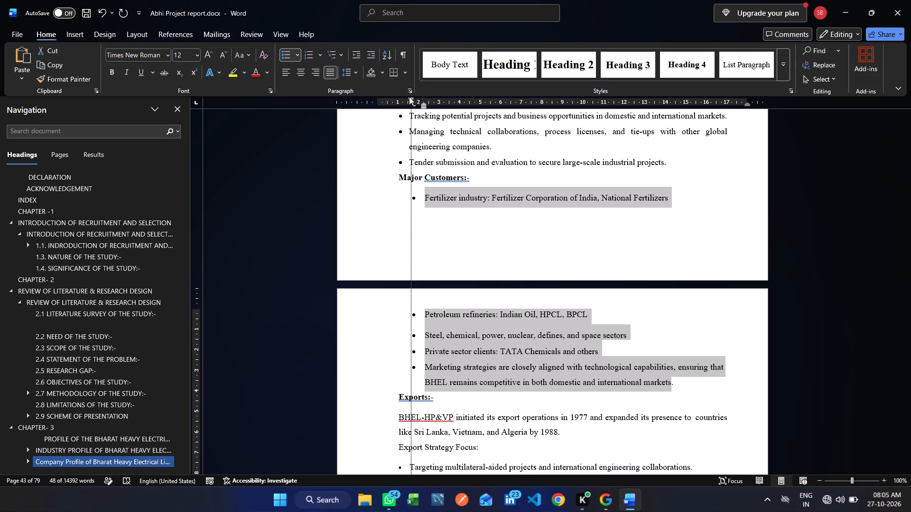
left_click_drag(409, 97, 400, 98)
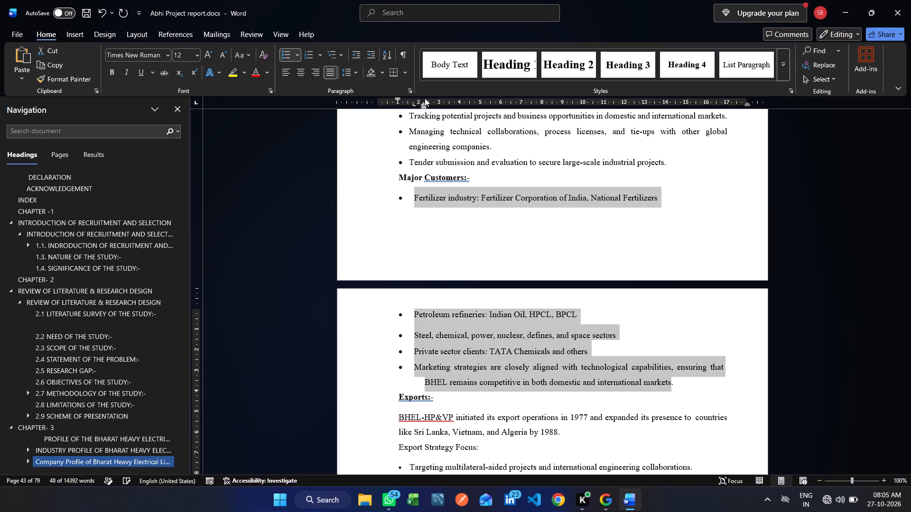
left_click_drag(423, 102, 410, 104)
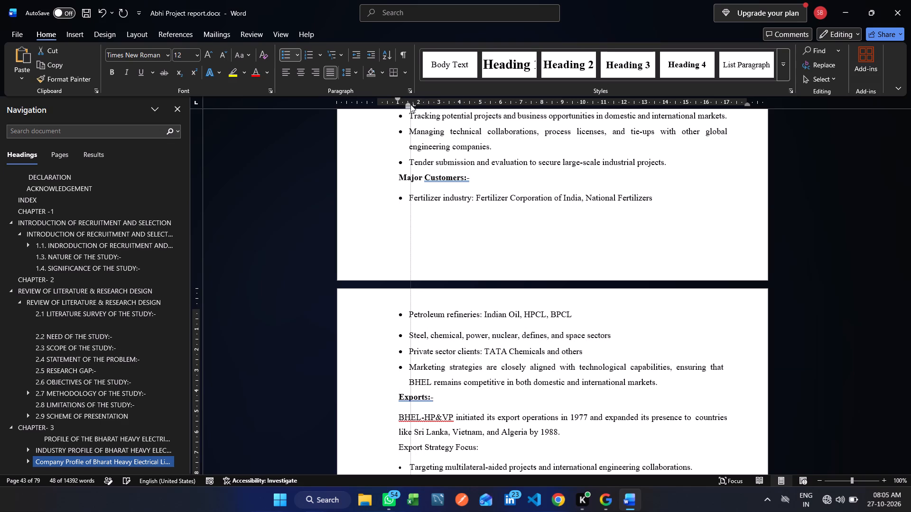
left_click_drag(410, 104, 409, 104)
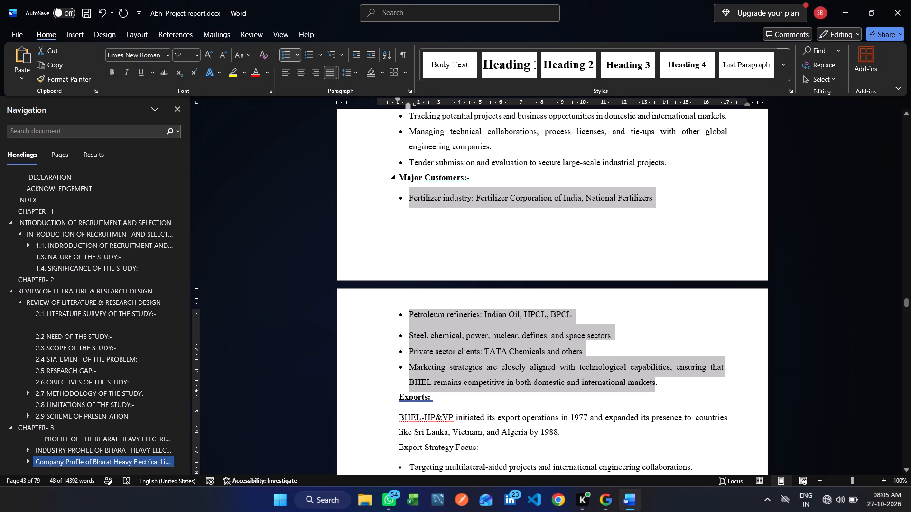
Insert a blank line without a bullet between the last Marketing Activities bullet and the Major Customers heading.
left_click(672, 165)
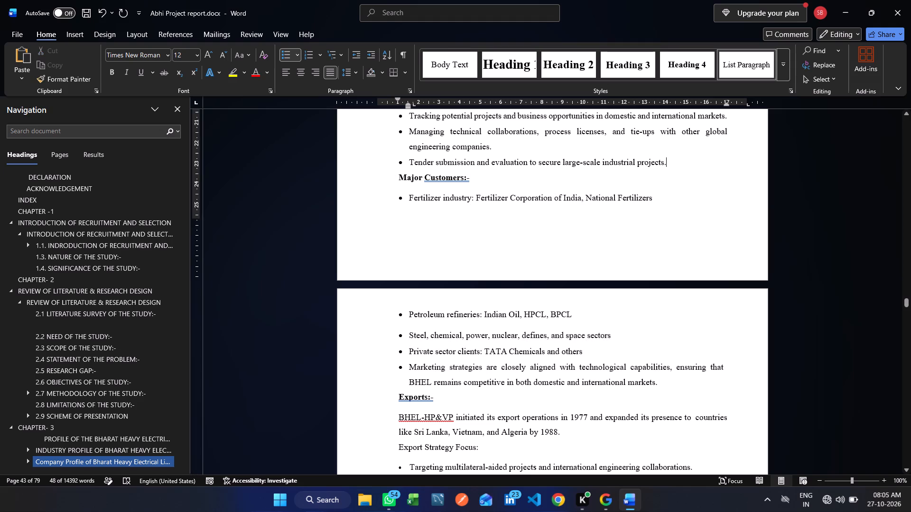
key("Return")
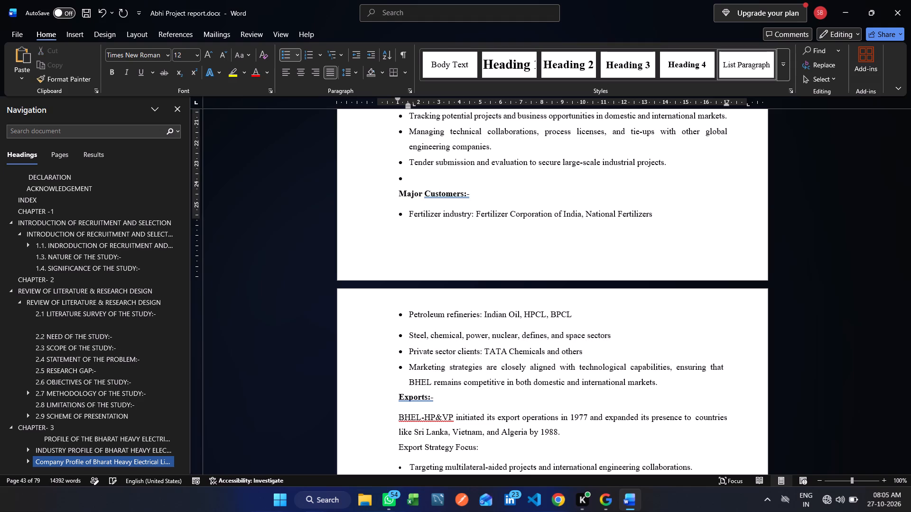
key("BackSpace")
key("BackSpace")
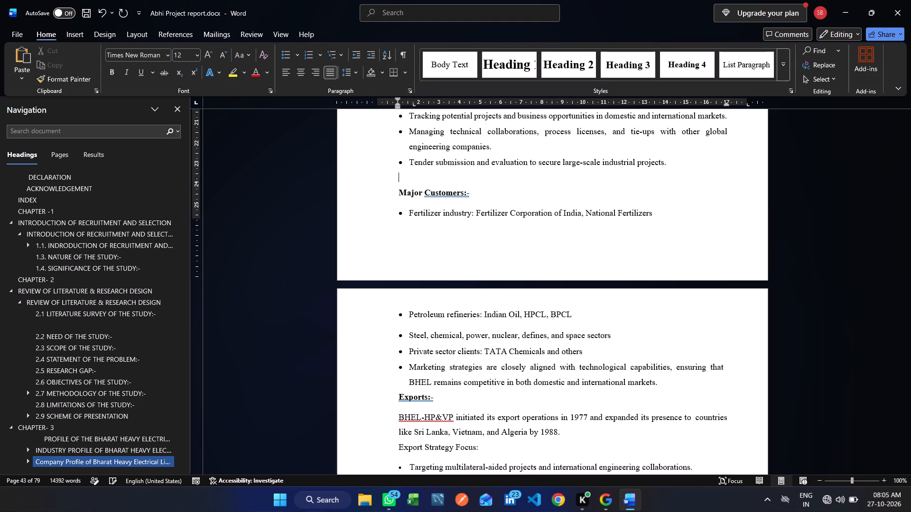
Set 1.5 line spacing for the Major Customers bullets from Petroleum refineries through Marketing strategies.
scroll(672, 165, "up", 4)
scroll(672, 165, "right", 1)
scroll(672, 165, "down", 2)
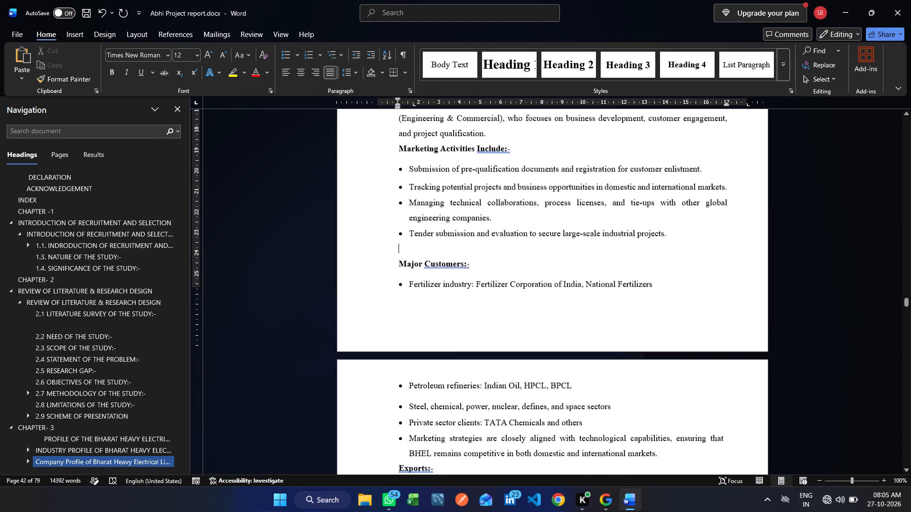
scroll(672, 165, "down", 2)
left_click_drag(659, 385, 403, 313)
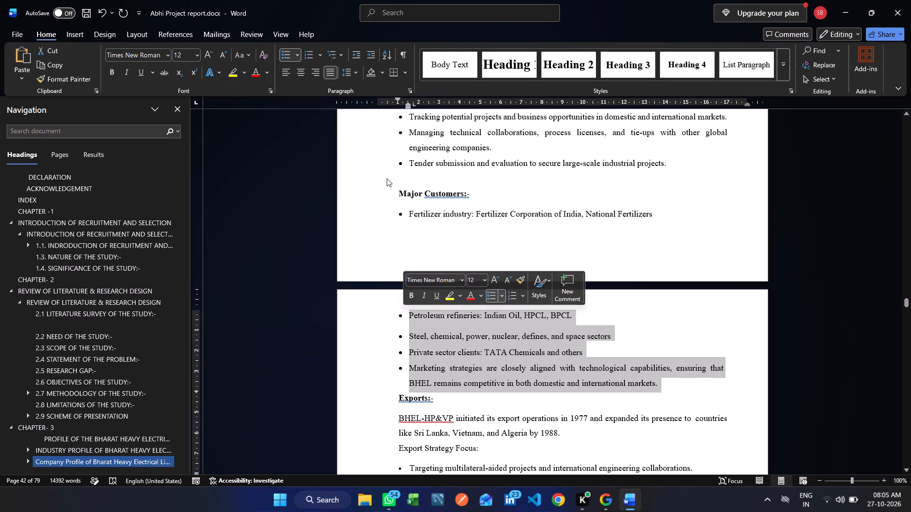
left_click(340, 73)
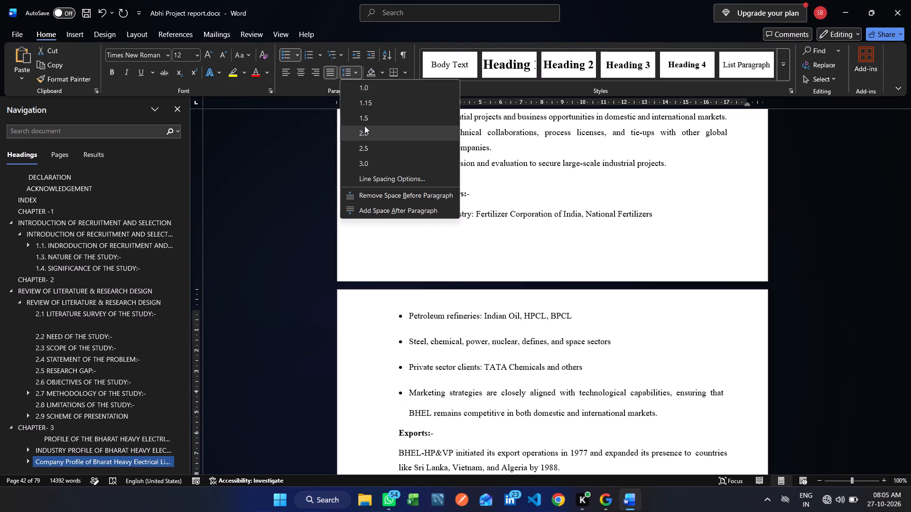
left_click(373, 115)
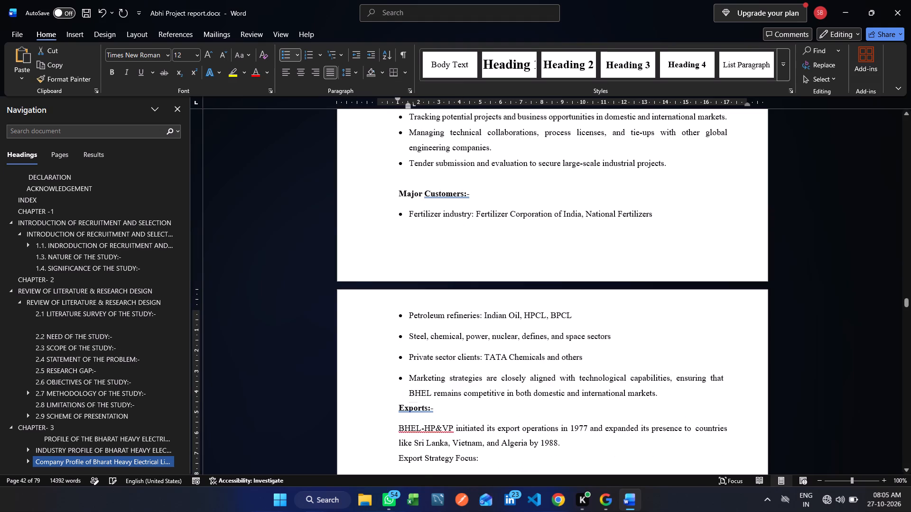
left_click(607, 410)
Insert a blank line without a bullet between the last Major Customers bullet and the Exports heading.
scroll(607, 410, "down", 1)
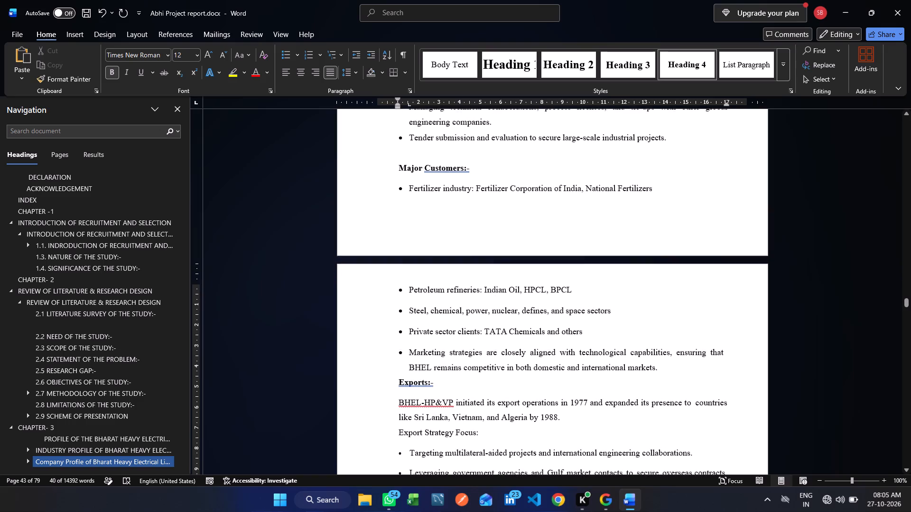
left_click(672, 366)
key("Return")
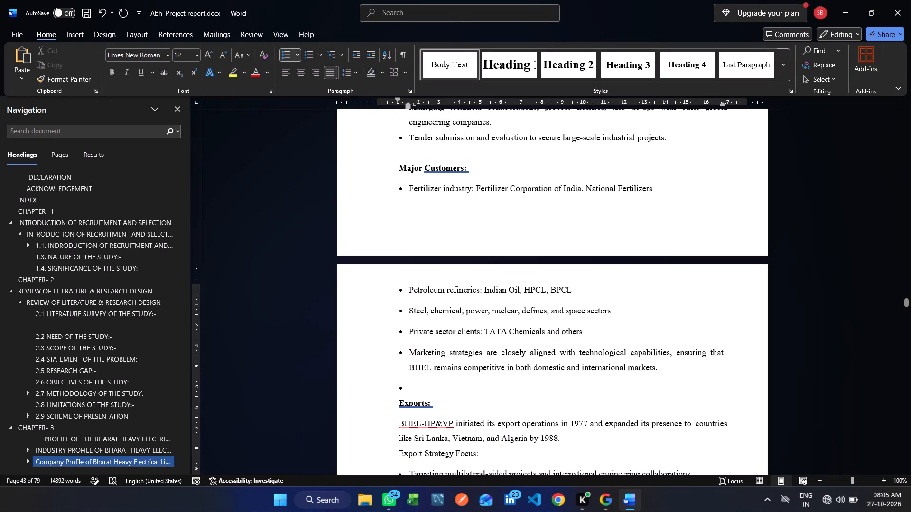
key("BackSpace")
key("BackSpace")
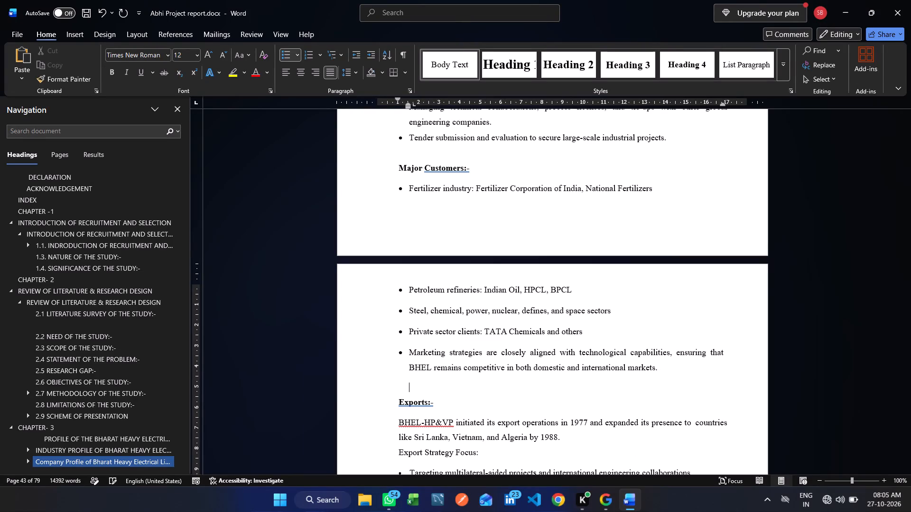
Insert a blank line above the Challenges heading, below the last Export Strategy Focus bullet.
scroll(672, 366, "up", 12)
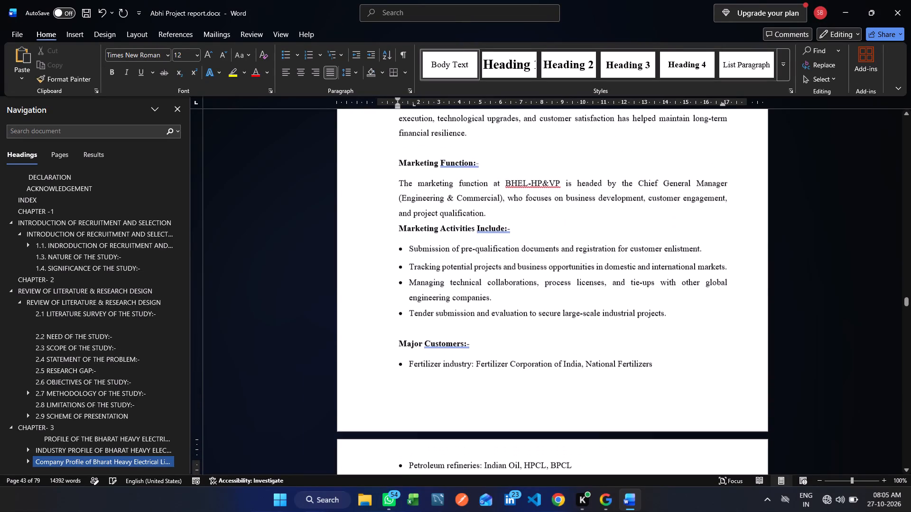
scroll(543, 310, "up", 4)
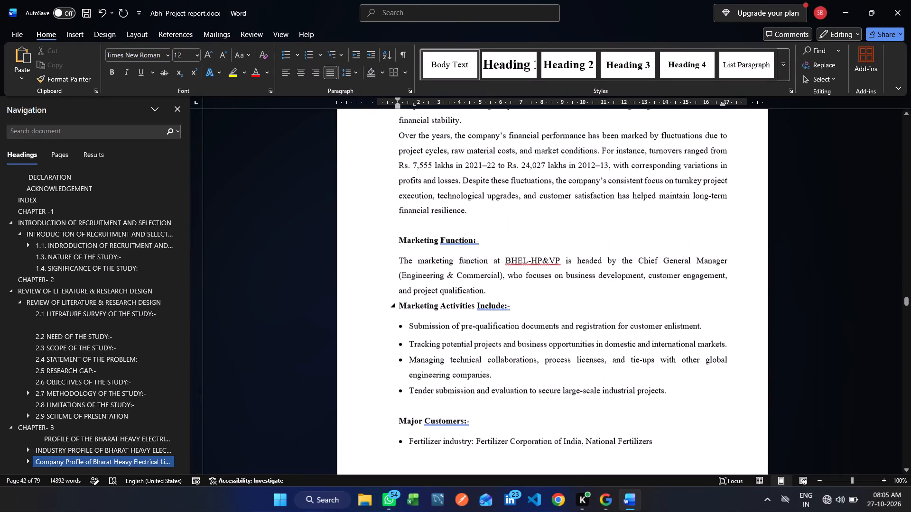
scroll(543, 310, "up", 2)
scroll(543, 310, "down", 12)
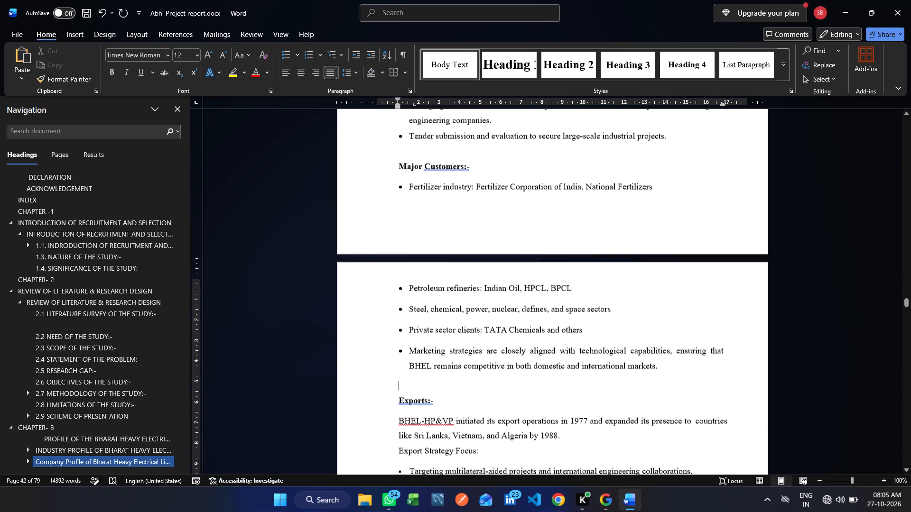
scroll(543, 310, "down", 14)
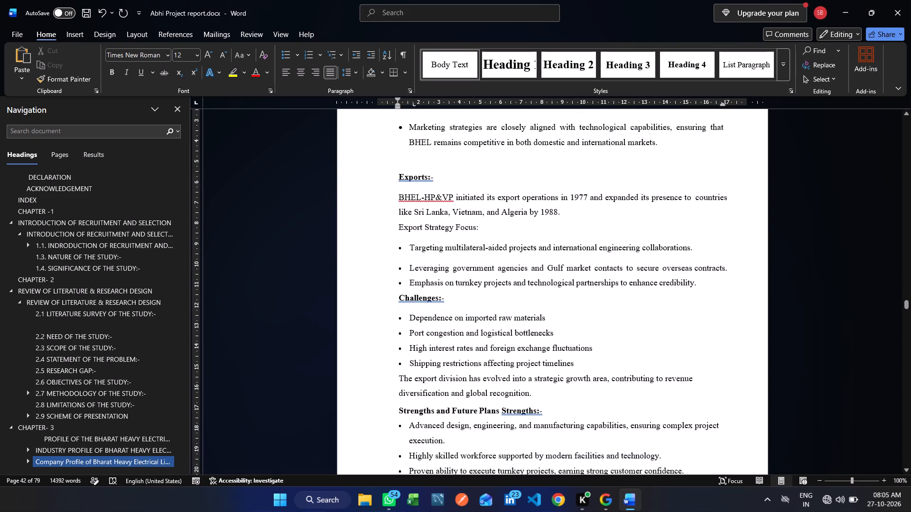
left_click(720, 285)
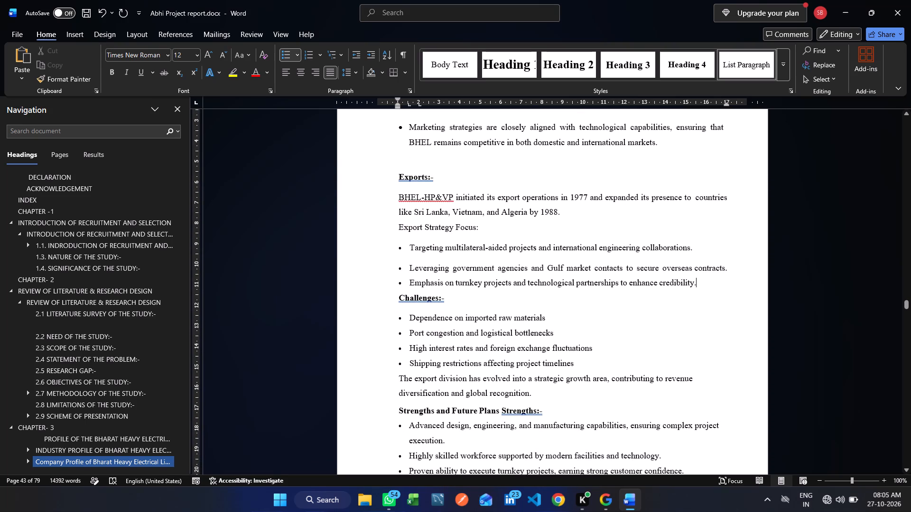
left_click(402, 297)
key("Left")
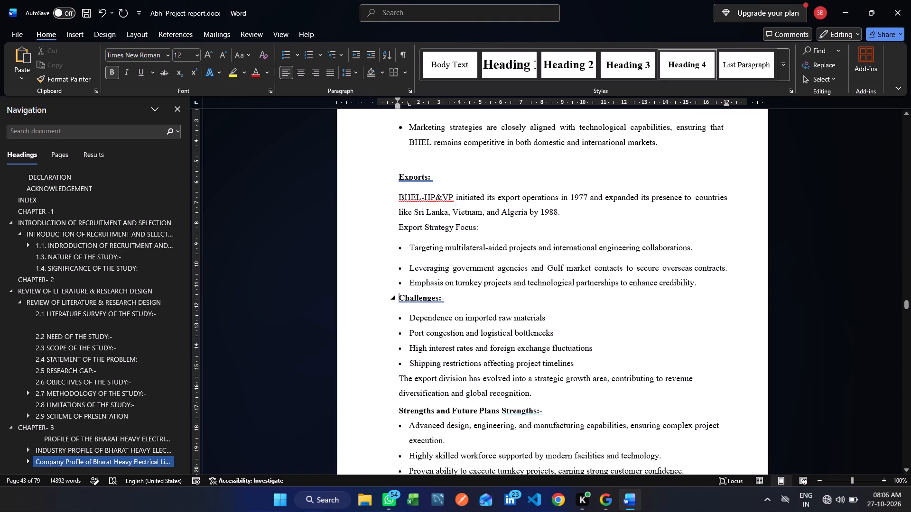
key("Return")
scroll(402, 297, "down", 2)
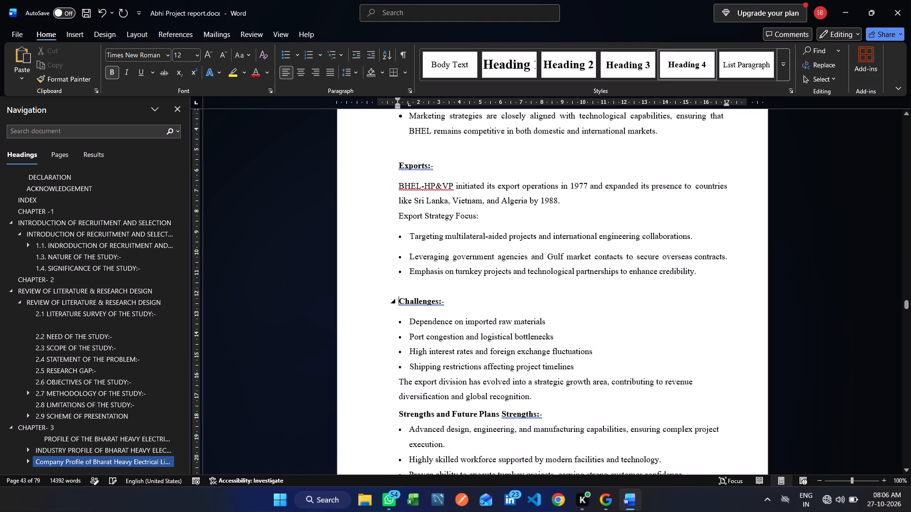
scroll(402, 297, "down", 8)
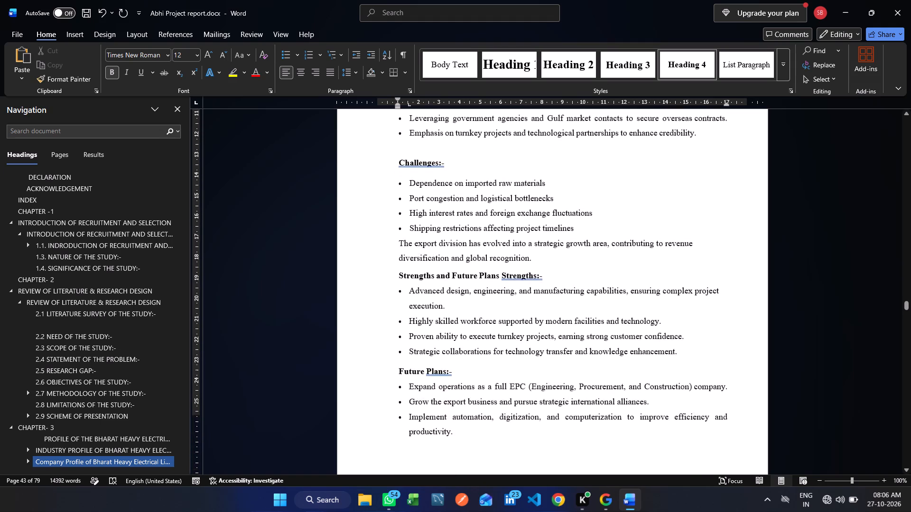
Insert a blank line above the Strengths and Future Plans heading, below the export division paragraph.
scroll(402, 297, "down", 1)
scroll(402, 297, "up", 3)
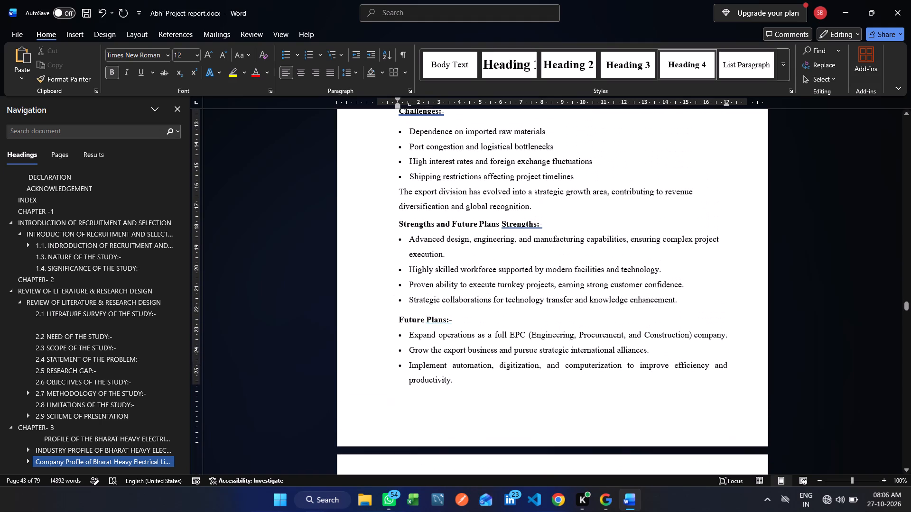
scroll(402, 297, "up", 2)
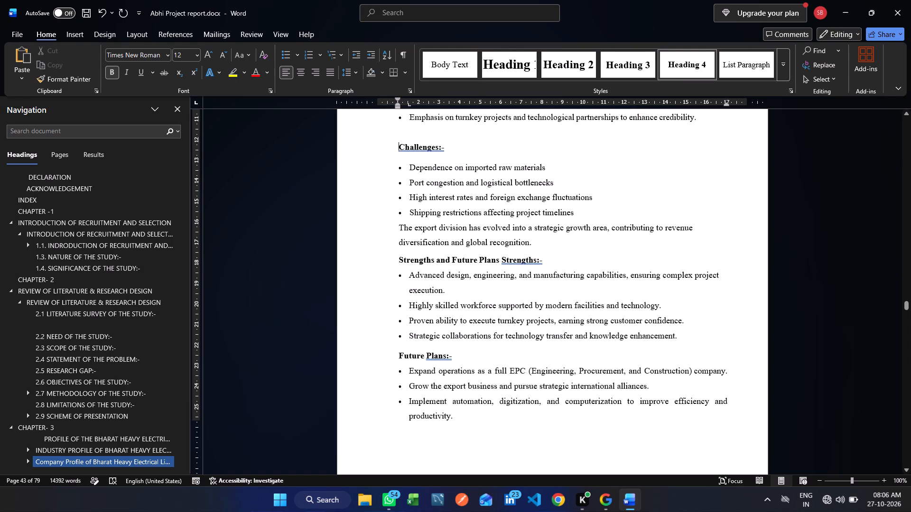
left_click(398, 260)
key("Return")
Set 1.5 line spacing for the text from the first Exports paragraph through the closing paragraph just above References.
scroll(398, 260, "down", 3)
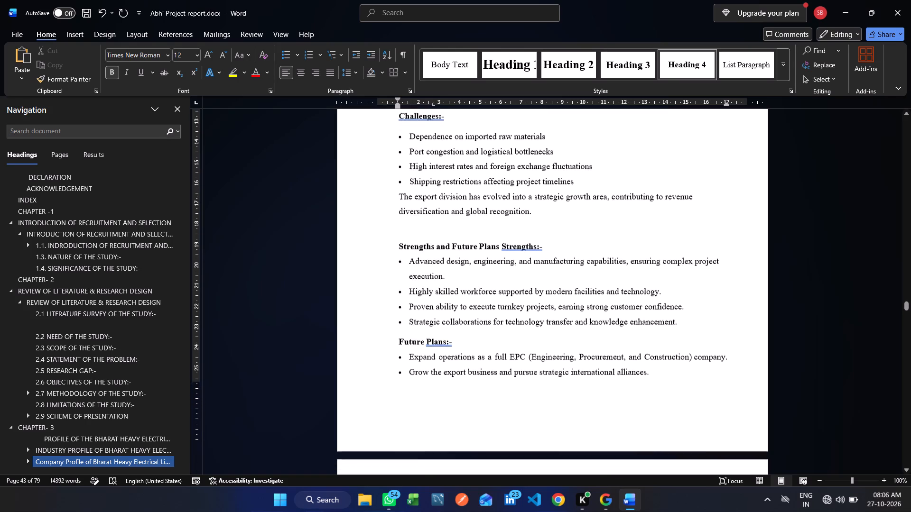
scroll(398, 260, "down", 3)
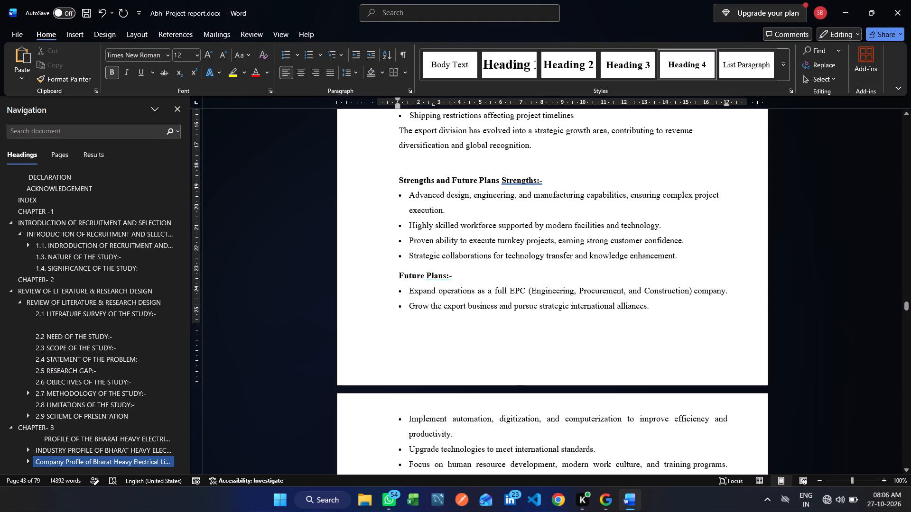
scroll(462, 181, "up", 9)
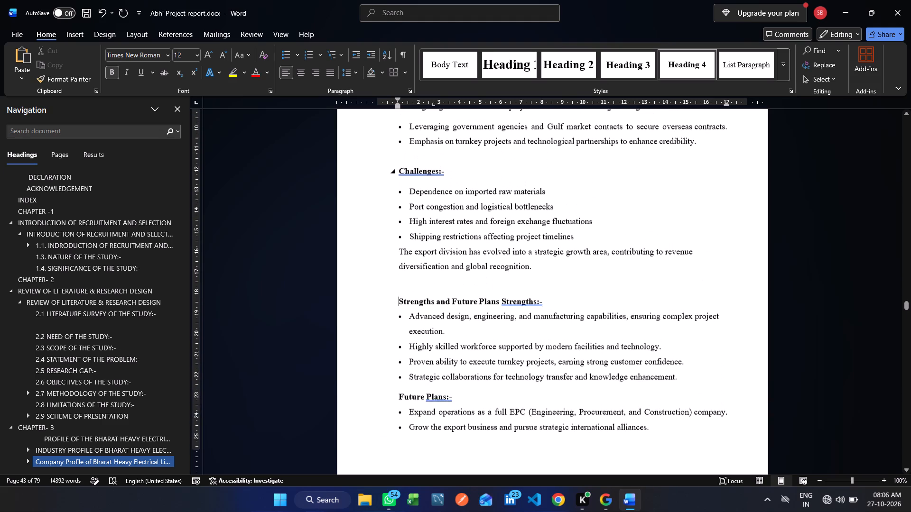
scroll(462, 181, "up", 8)
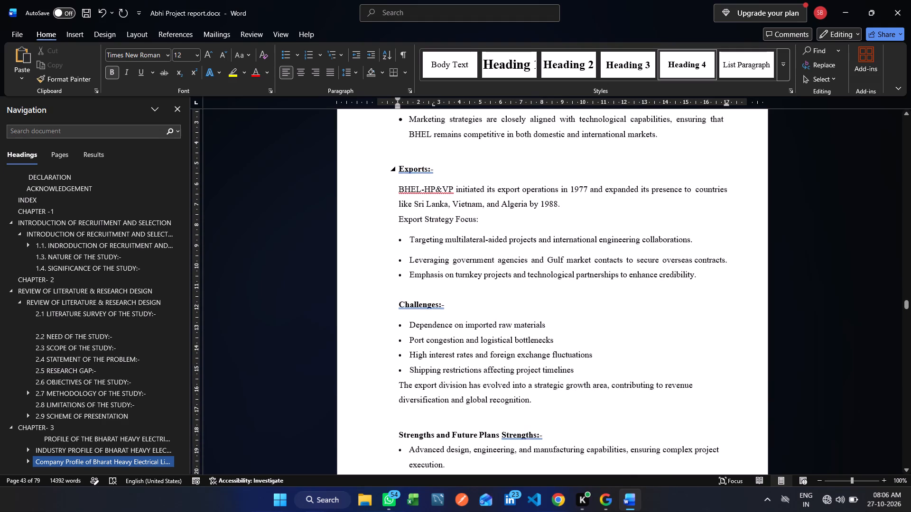
scroll(462, 181, "up", 1)
left_click_drag(398, 199, 565, 434)
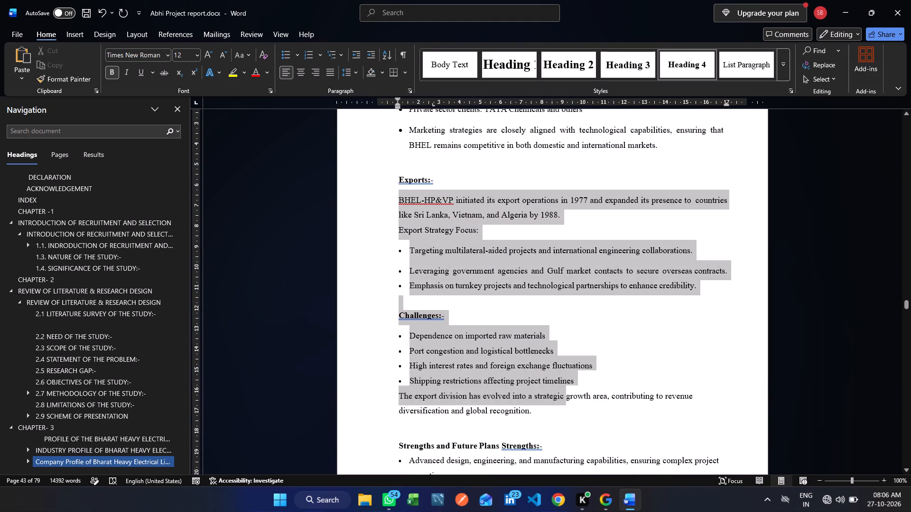
left_click_drag(565, 434, 477, 475)
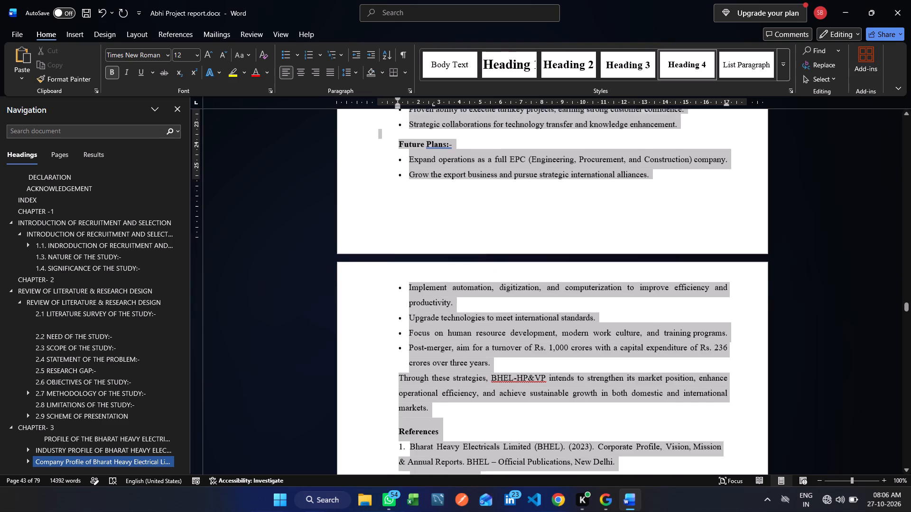
left_click_drag(477, 475, 429, 397)
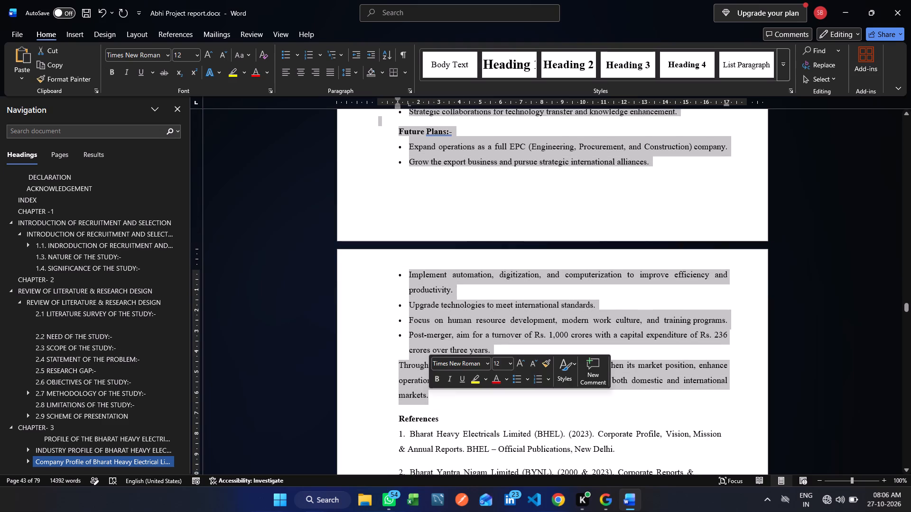
left_click(357, 72)
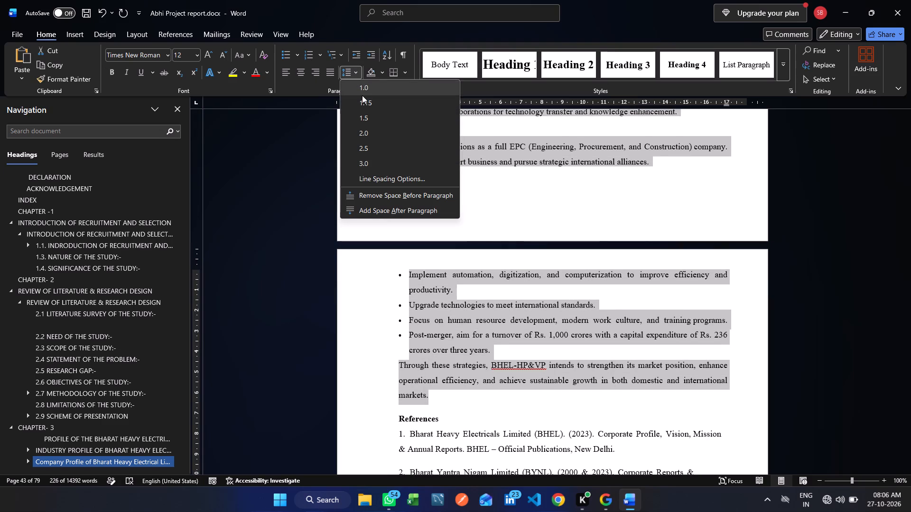
left_click(364, 117)
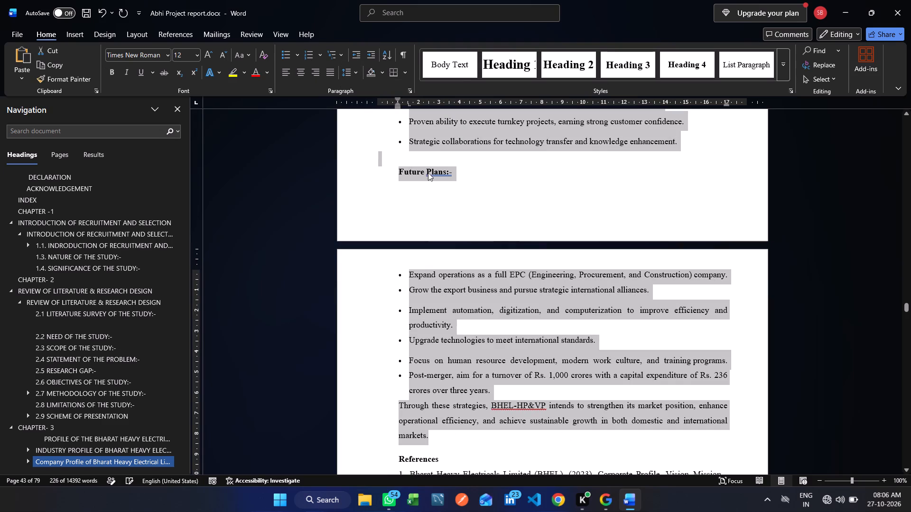
left_click(495, 220)
Insert a blank line above the Future Plans heading, below the last Strengths bullet.
scroll(495, 220, "up", 1)
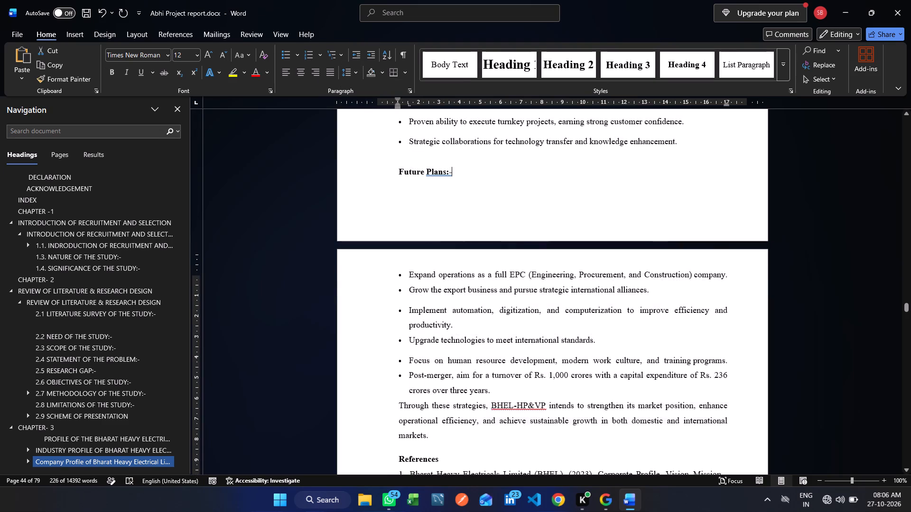
scroll(495, 220, "up", 4)
left_click(409, 223)
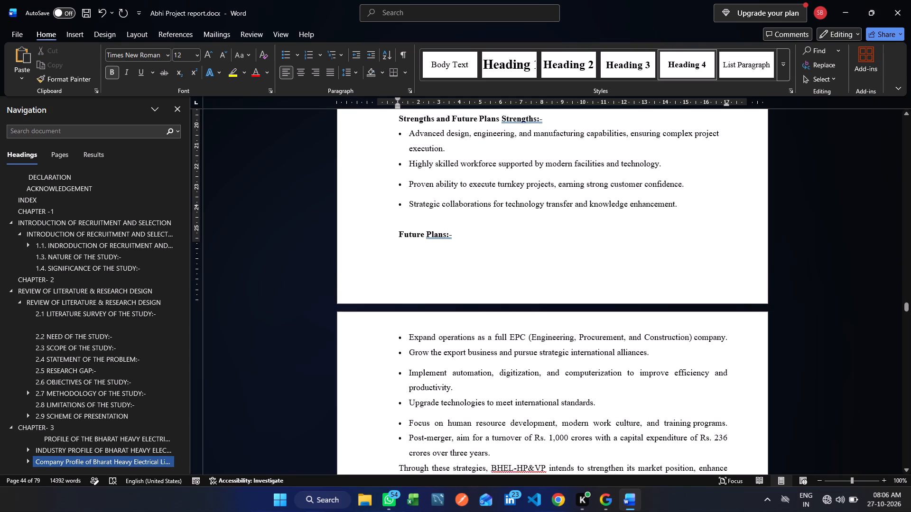
key("Return")
Examine the layout from the Challenges section through References and the start of chapter 4.
scroll(409, 223, "up", 7)
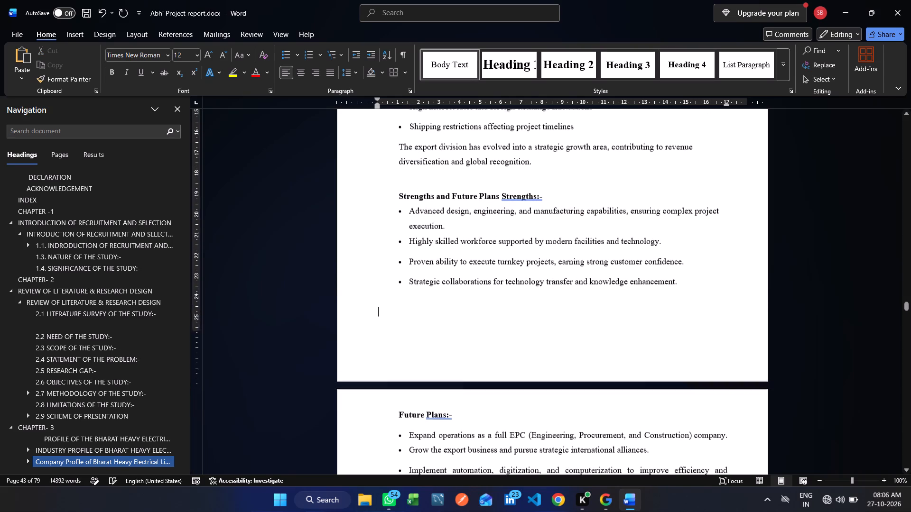
scroll(409, 223, "up", 10)
scroll(409, 223, "down", 3)
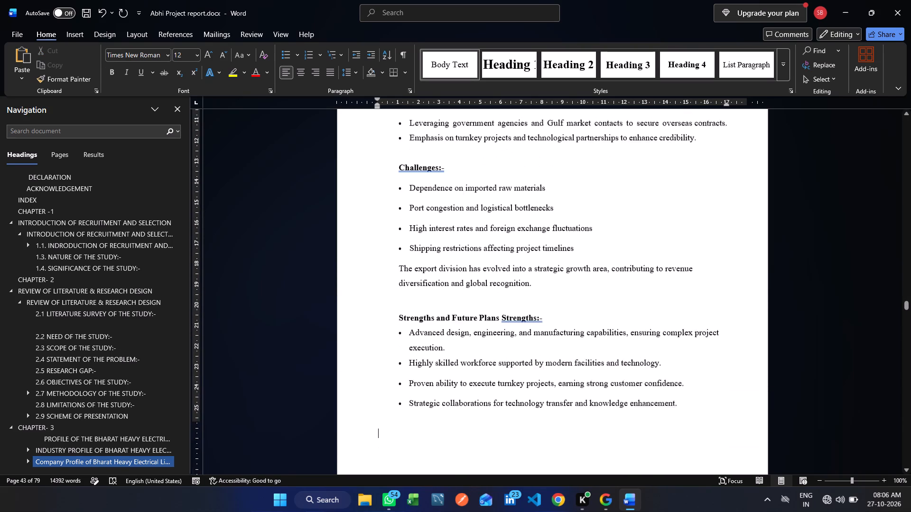
scroll(409, 223, "down", 19)
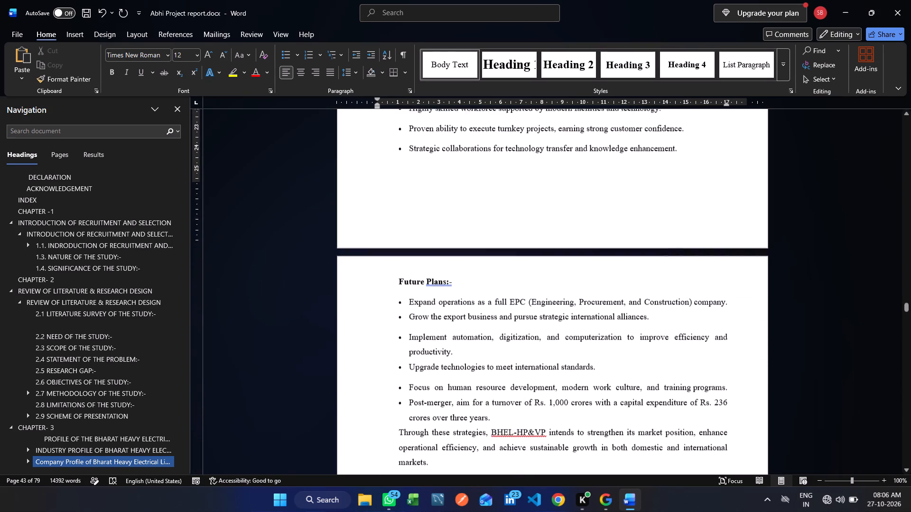
scroll(409, 223, "down", 18)
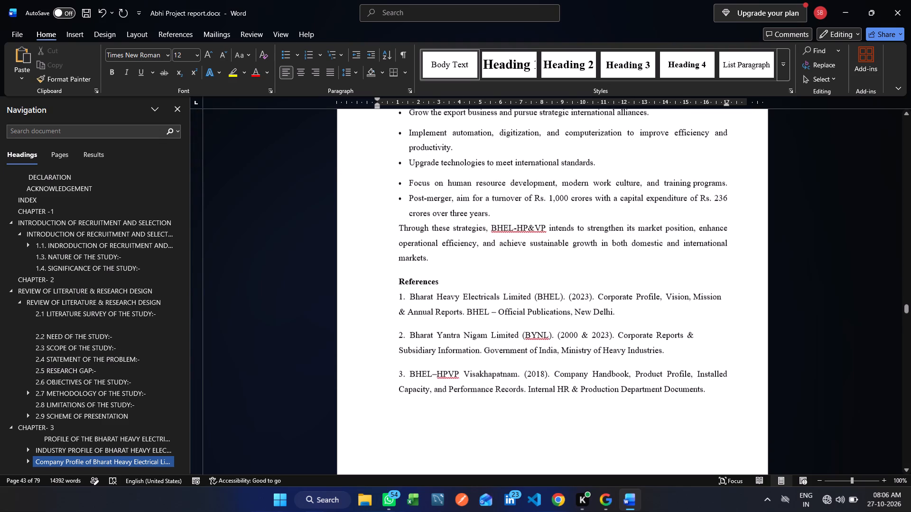
scroll(409, 223, "down", 18)
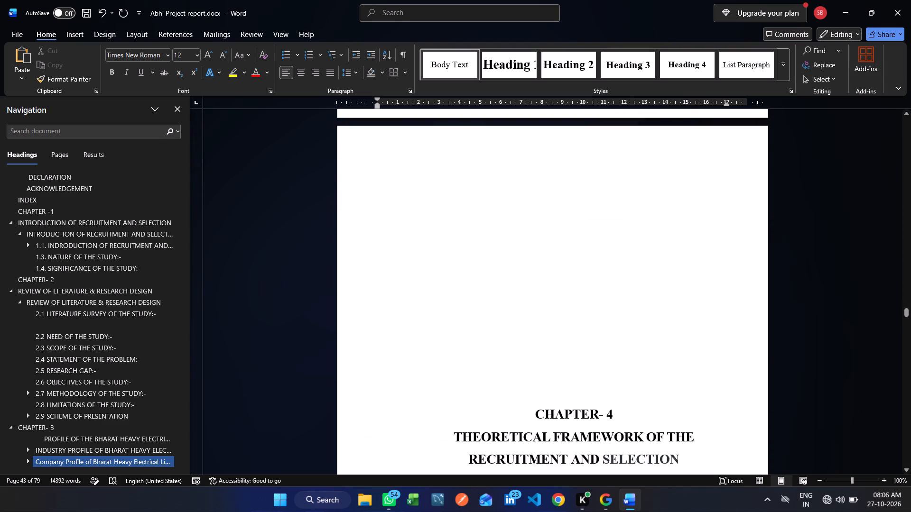
scroll(409, 223, "down", 14)
Delete surplus blank lines above the CHAPTER- 4 title on its title page.
scroll(409, 223, "up", 4)
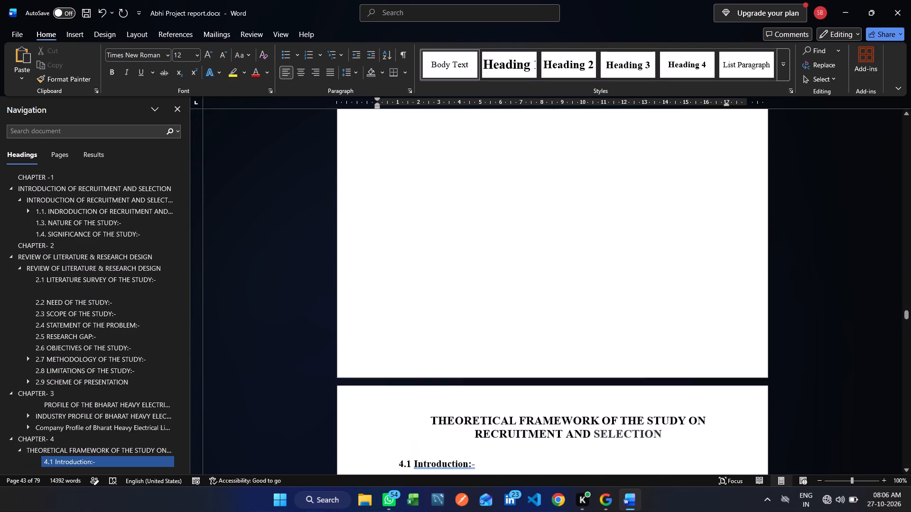
scroll(409, 223, "up", 19)
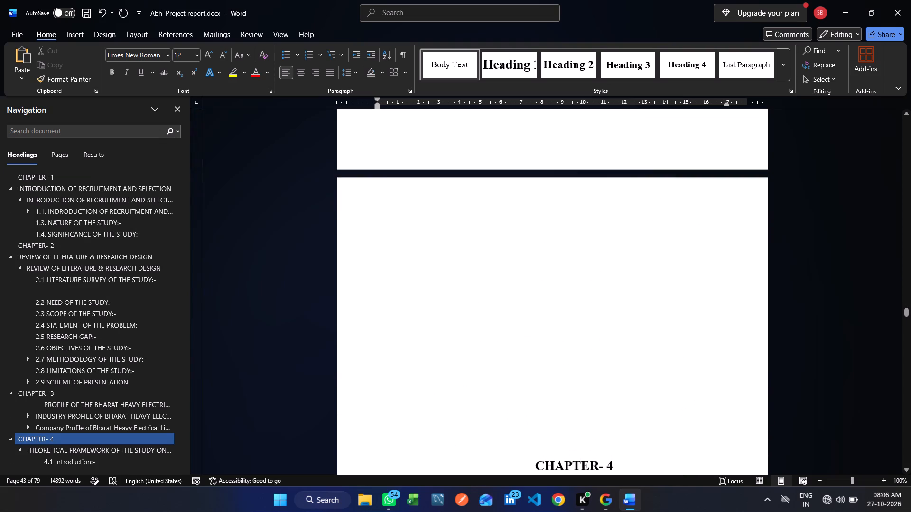
left_click(488, 322)
key("BackSpace")
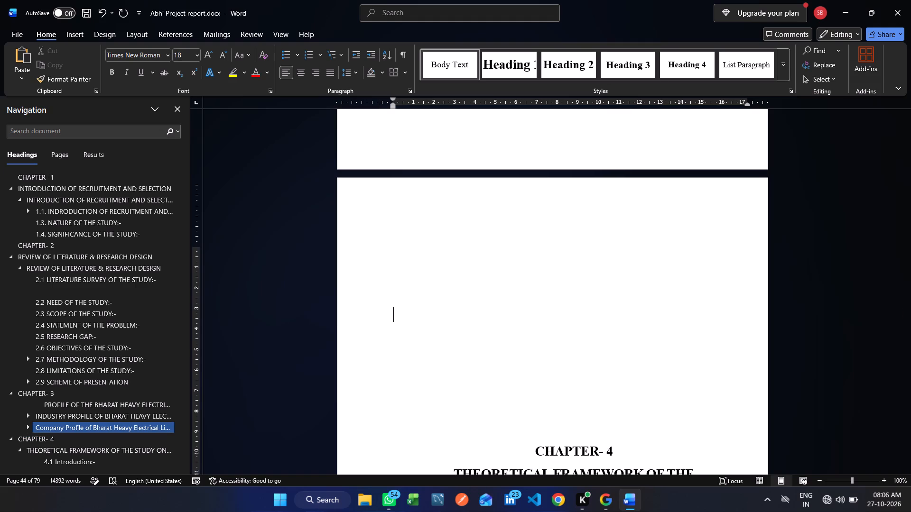
key("BackSpace")
Delete the Steps in Selection Process picture and the extra space it leaves above the Human Capital Theory heading.
scroll(488, 322, "down", 5)
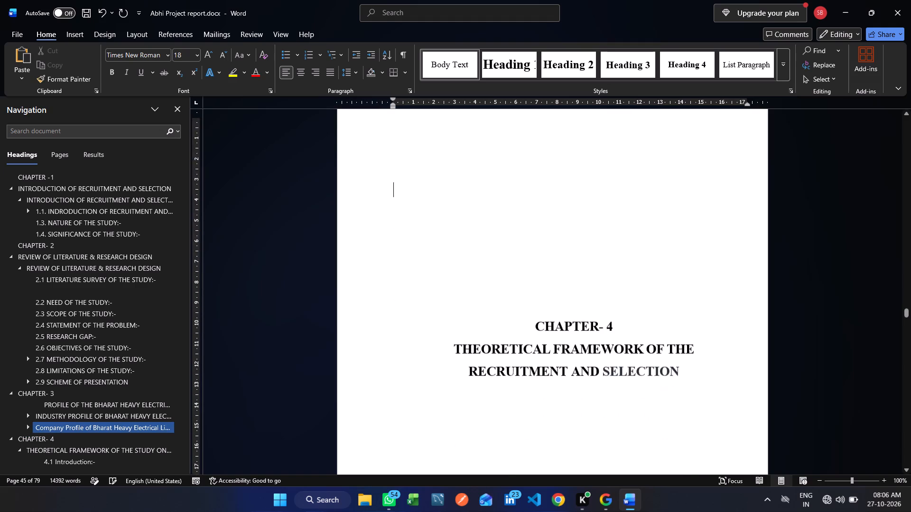
scroll(488, 322, "down", 18)
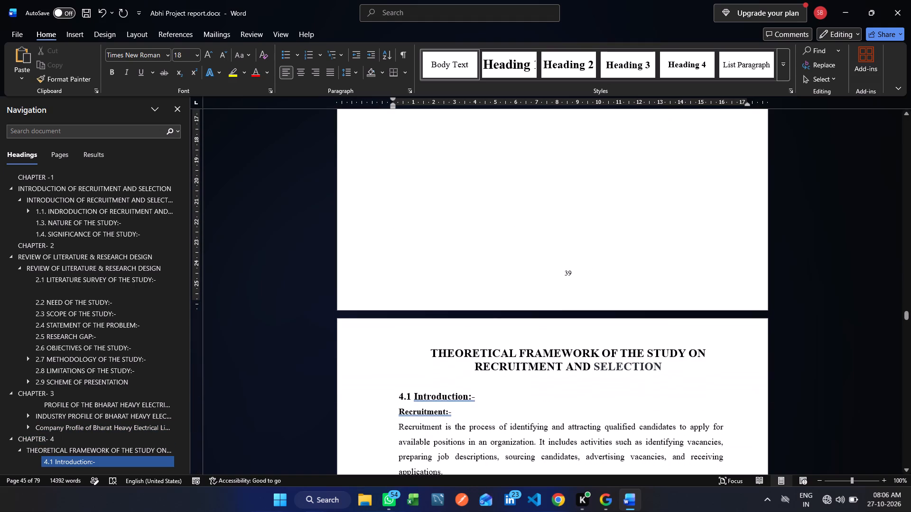
scroll(488, 322, "down", 12)
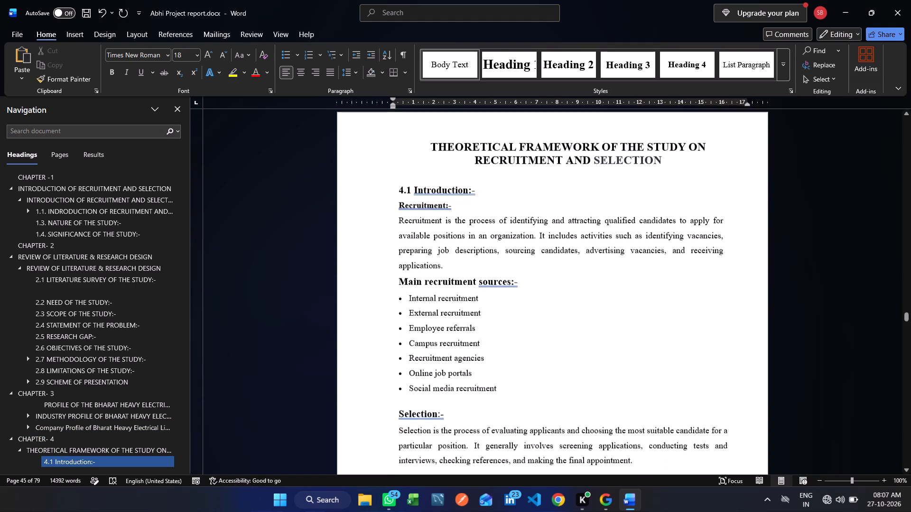
scroll(488, 322, "down", 9)
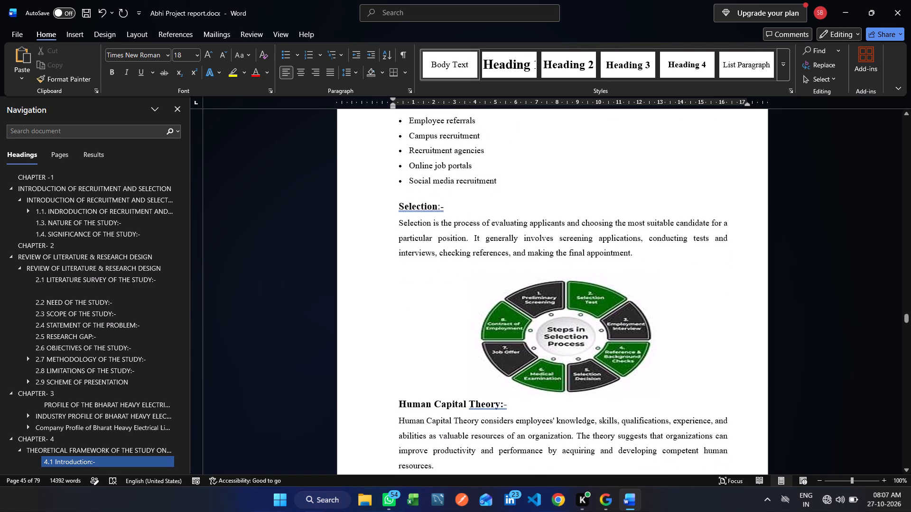
left_click(559, 335)
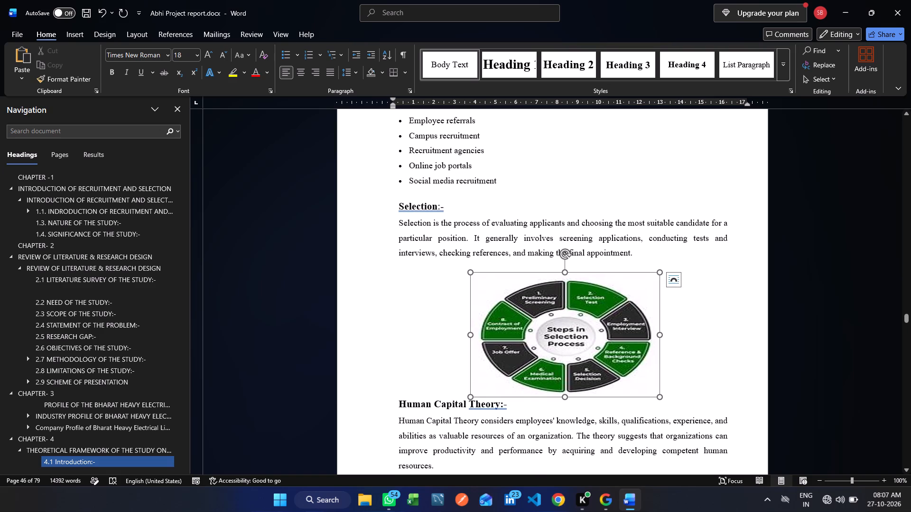
key("Delete")
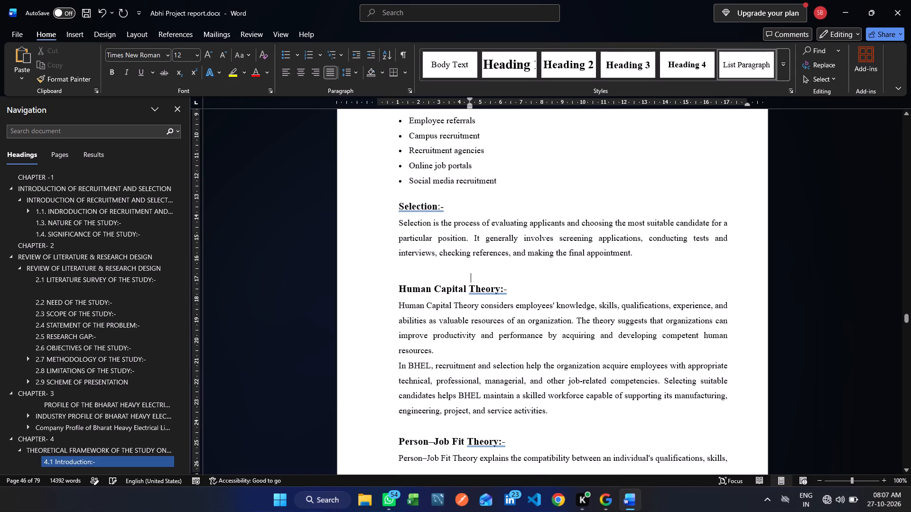
key("BackSpace")
key("BackSpace")
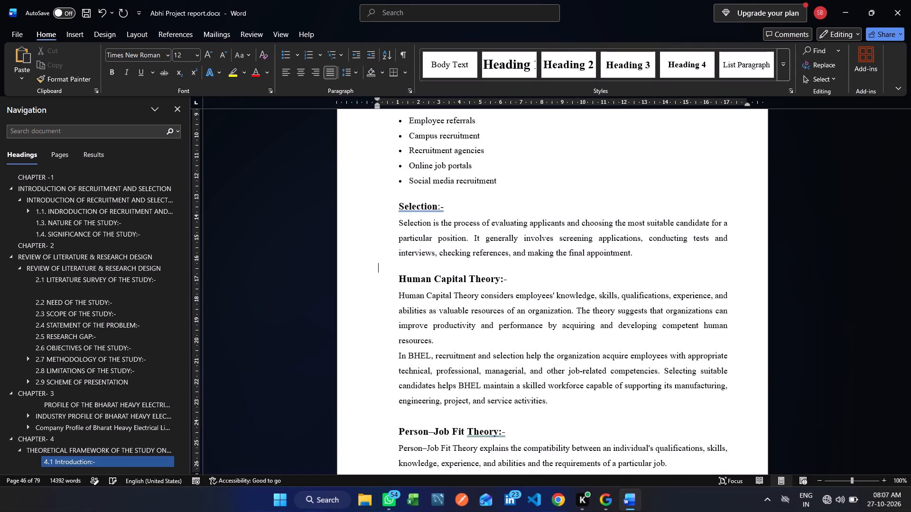
Set the page margins of the section containing Person–Job Fit Theory to 1 cm top and 3 cm bottom.
scroll(559, 335, "down", 11)
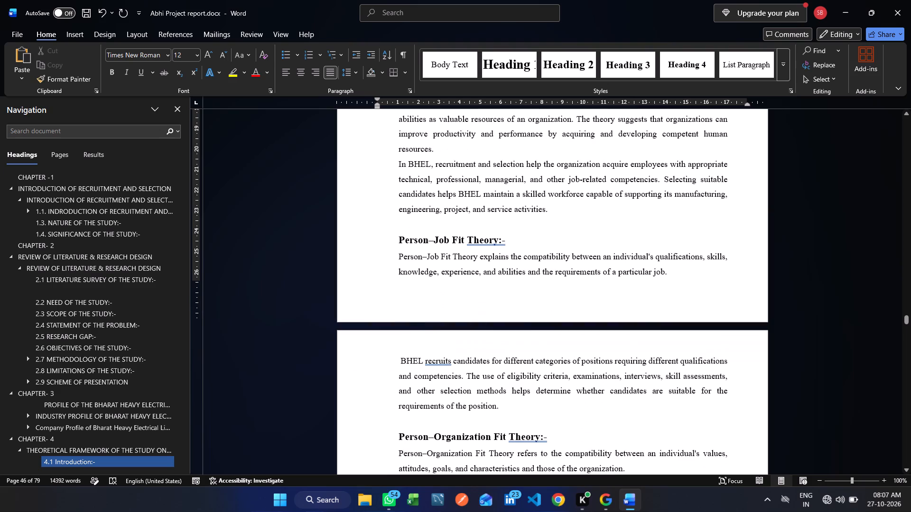
left_click(668, 274)
double_click(194, 277)
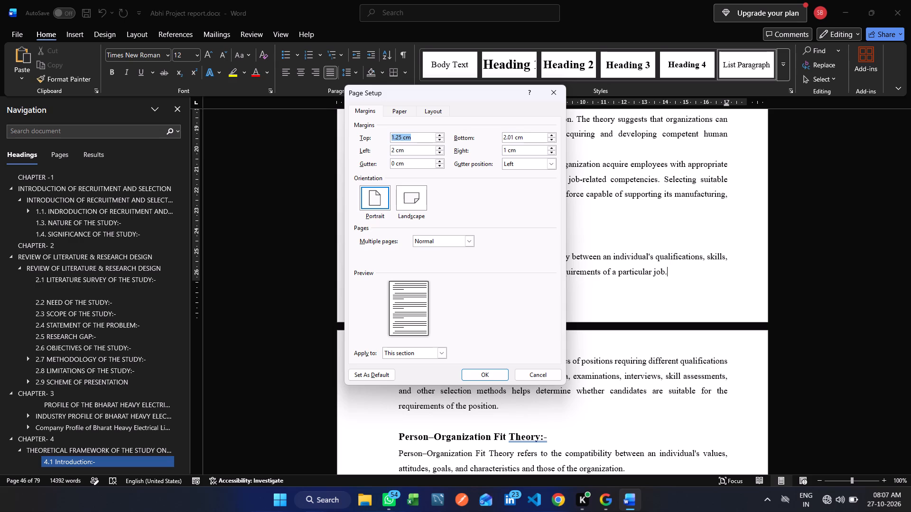
left_click_drag(516, 137, 471, 147)
key("3")
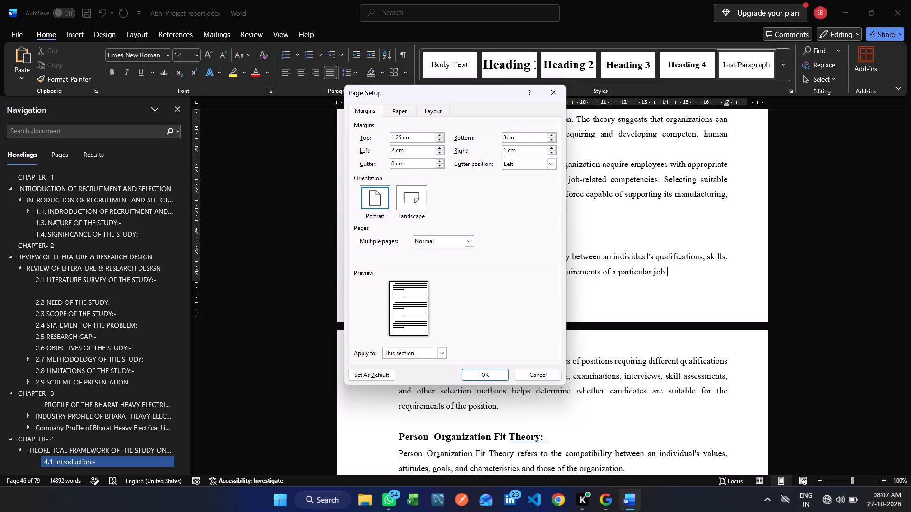
left_click(400, 136)
key("BackSpace")
key("BackSpace")
key("BackSpace")
left_click(490, 374)
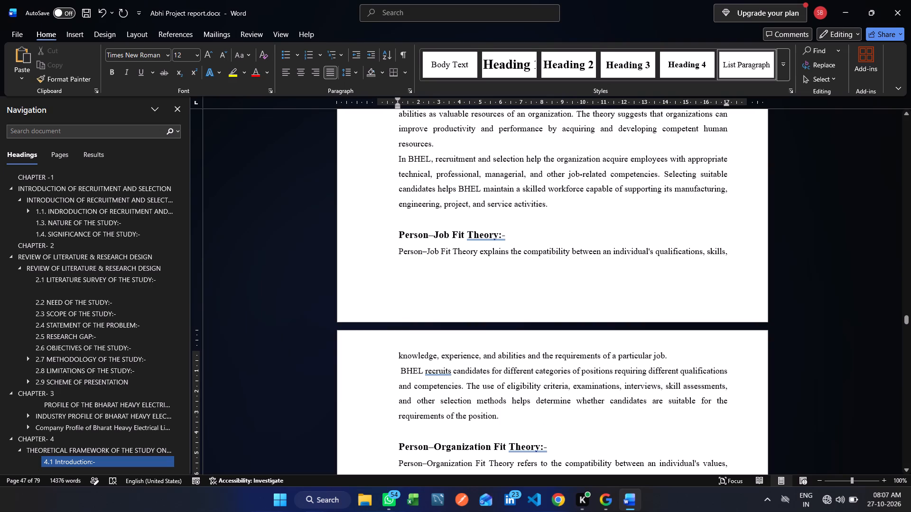
Save the report document.
key("ctrl+s")
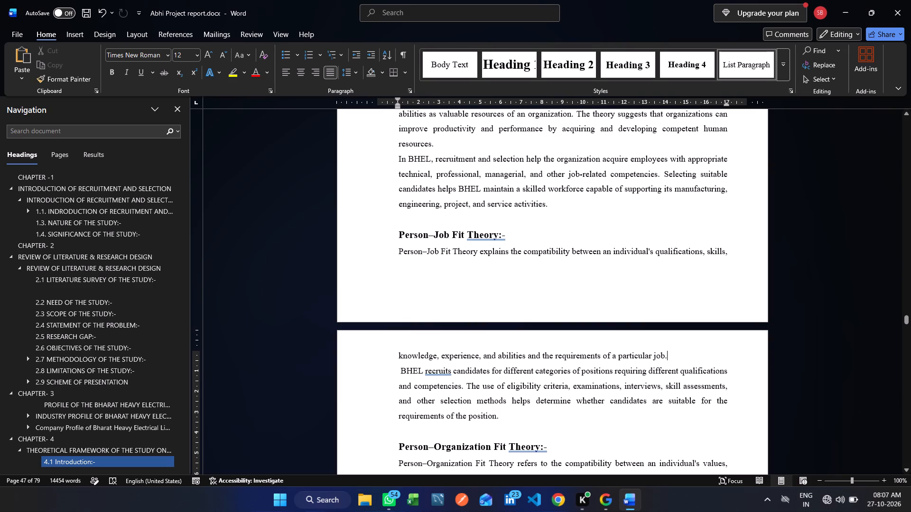
key("ctrl+s")
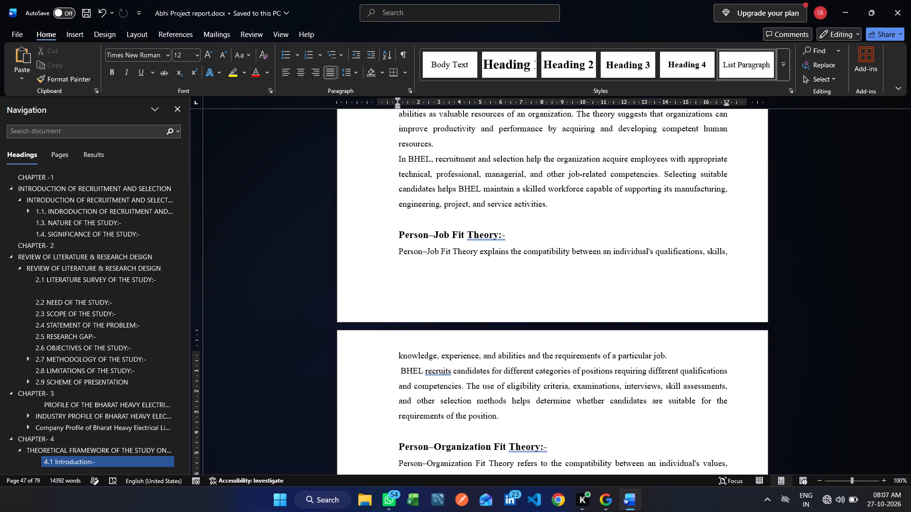
key("ctrl+s")
key("ctrl+s")
key("ctrl+s")
key("ctrl+s")
key("ctrl+s")
key("ctrl+s")
key("ctrl+s")
key("ctrl+s")
key("ctrl+s")
key("ctrl+s")
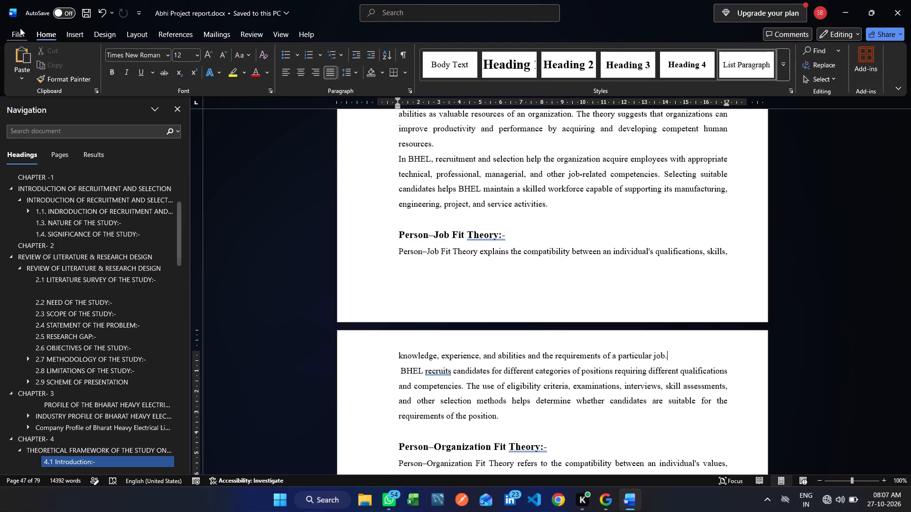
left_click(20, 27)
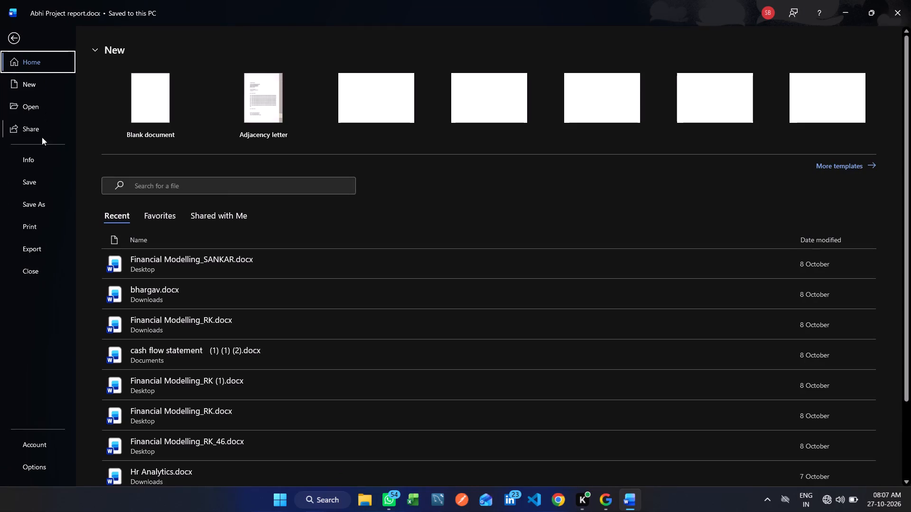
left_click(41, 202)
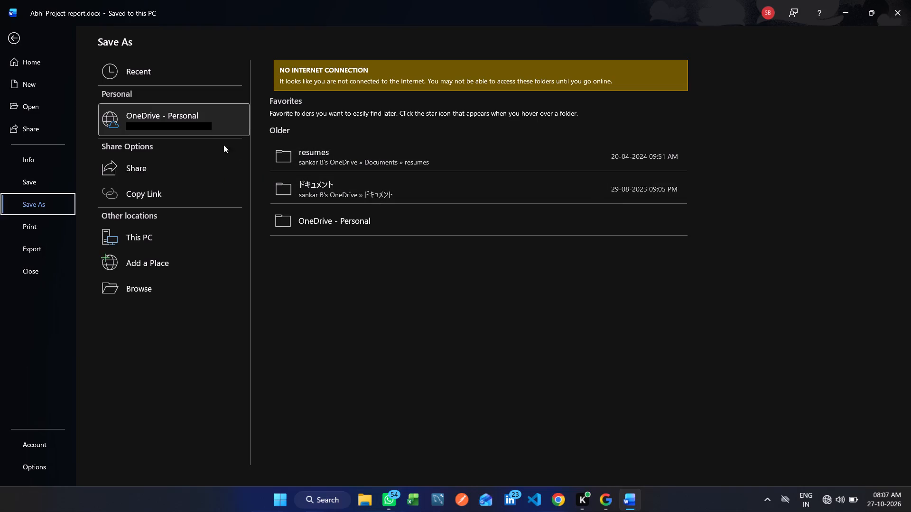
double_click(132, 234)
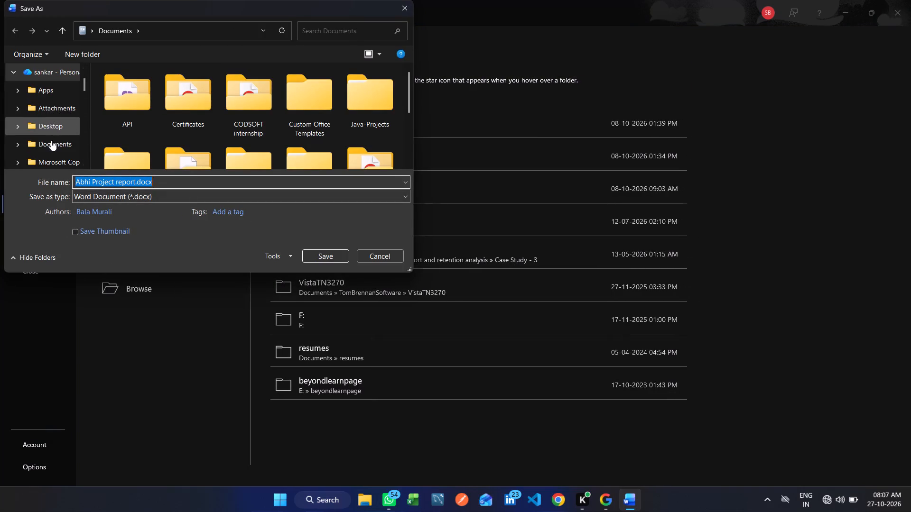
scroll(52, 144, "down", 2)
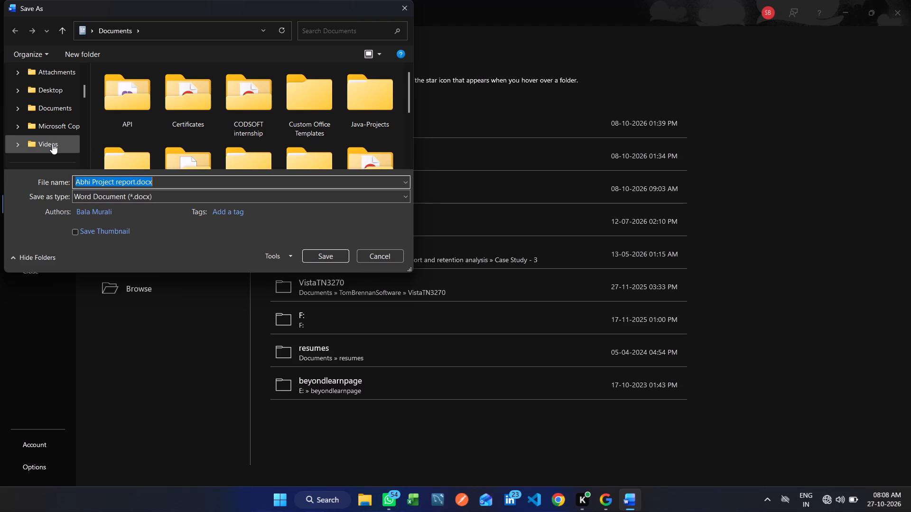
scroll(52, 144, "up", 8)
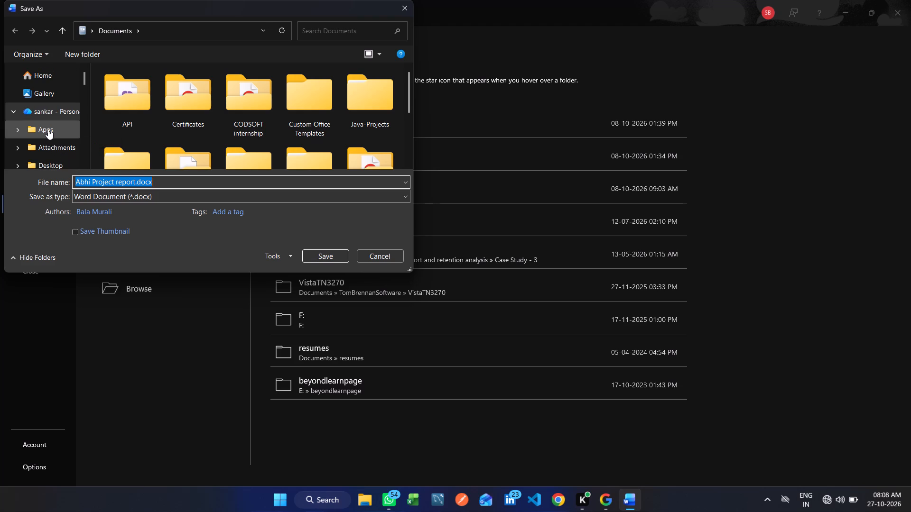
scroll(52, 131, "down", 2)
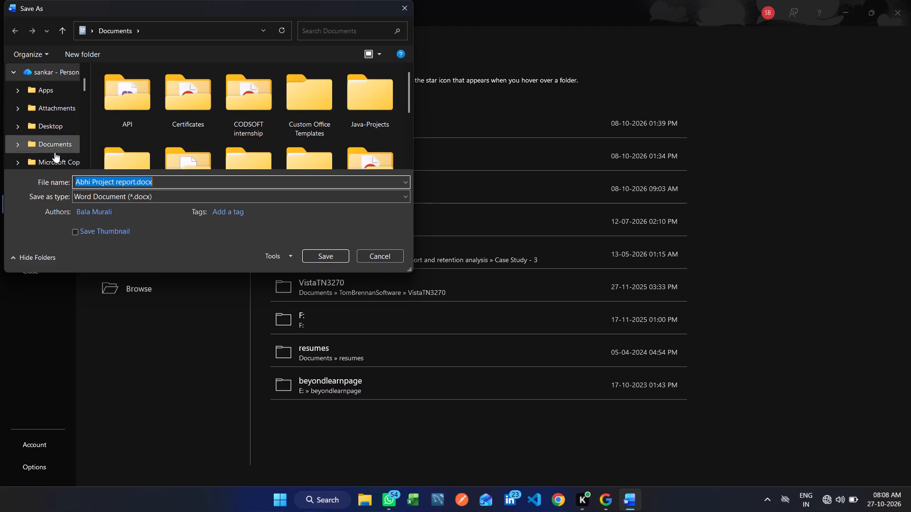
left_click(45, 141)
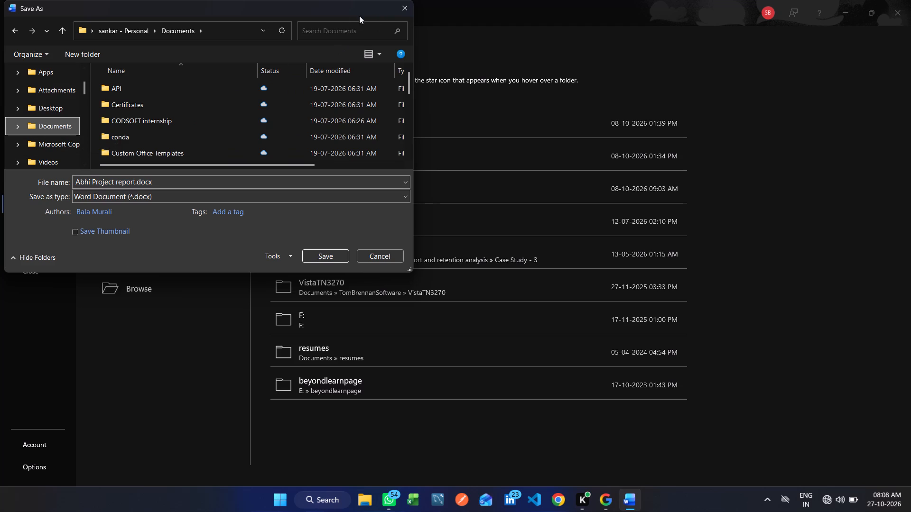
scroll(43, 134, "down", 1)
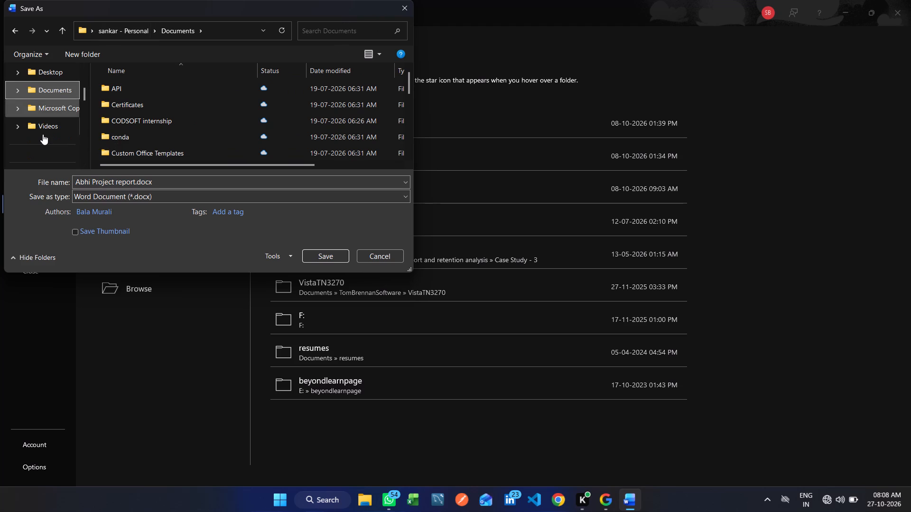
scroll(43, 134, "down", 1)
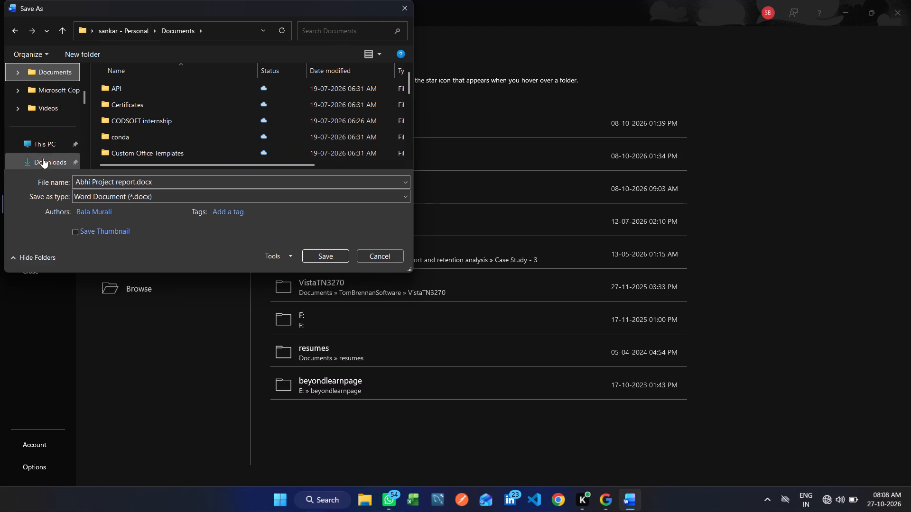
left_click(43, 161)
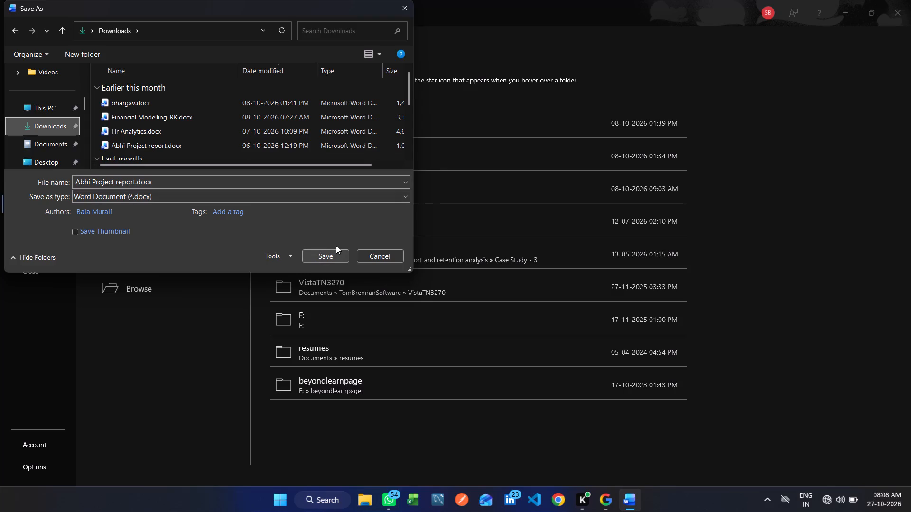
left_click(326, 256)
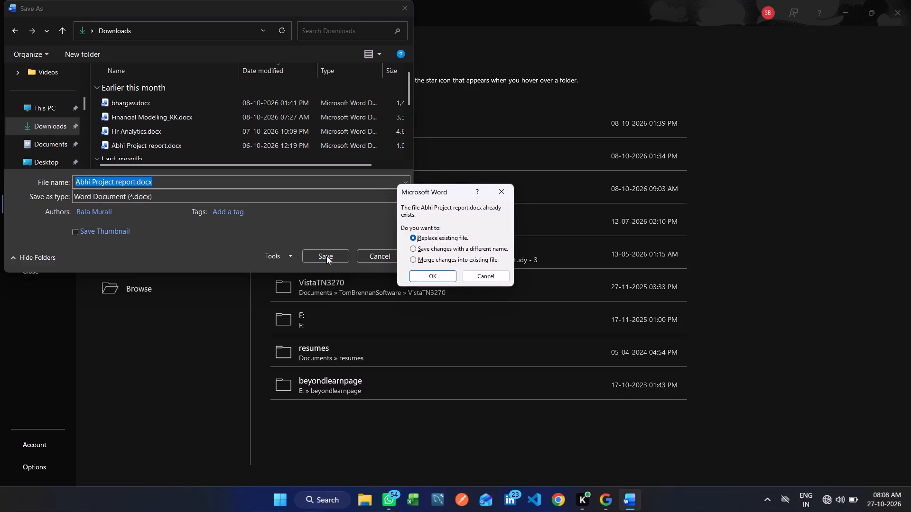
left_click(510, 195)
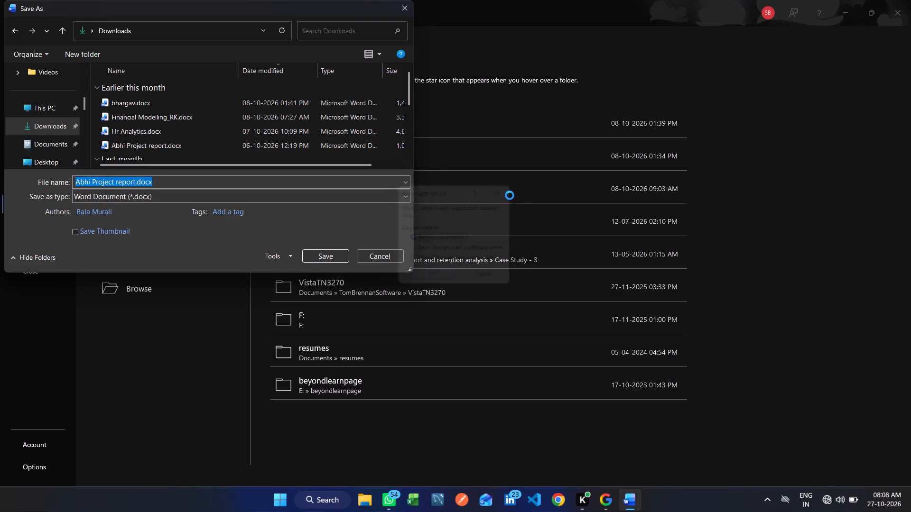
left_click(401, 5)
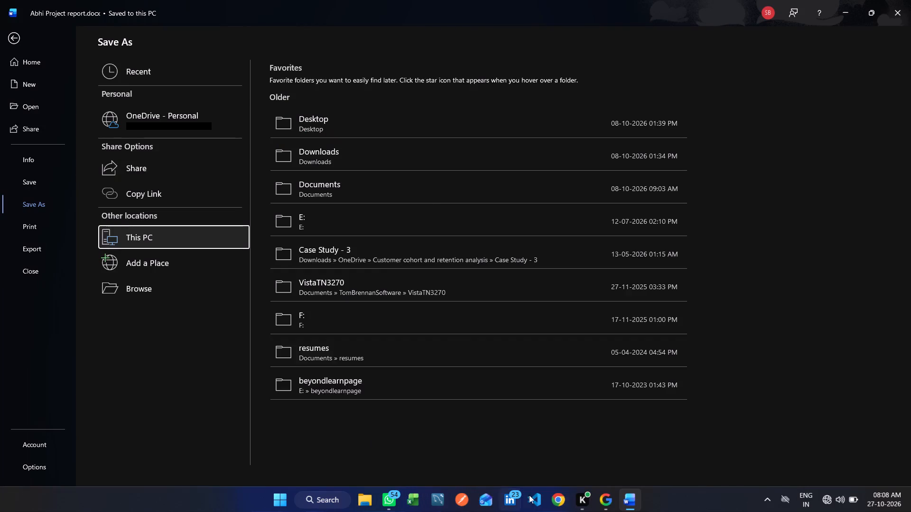
Switch to File Explorer and delete the existing Abhi Project report.docx from the Downloads folder.
double_click(363, 501)
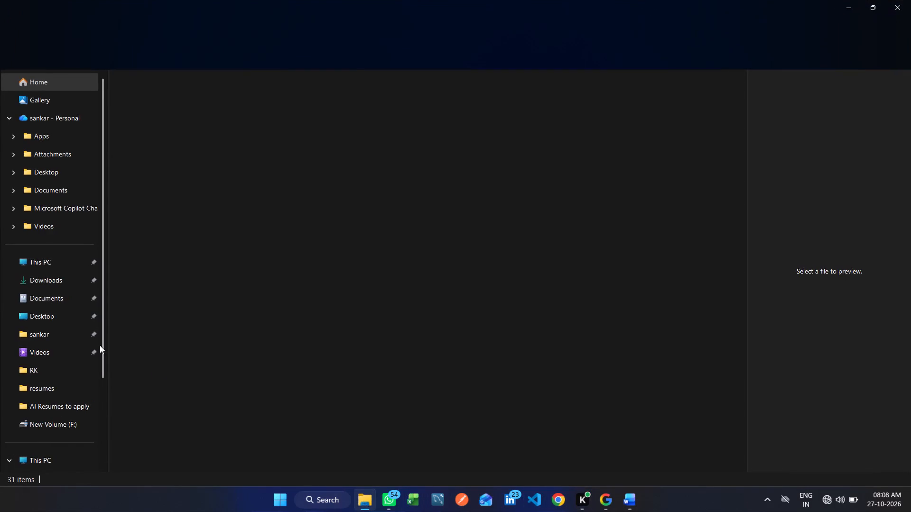
left_click(30, 279)
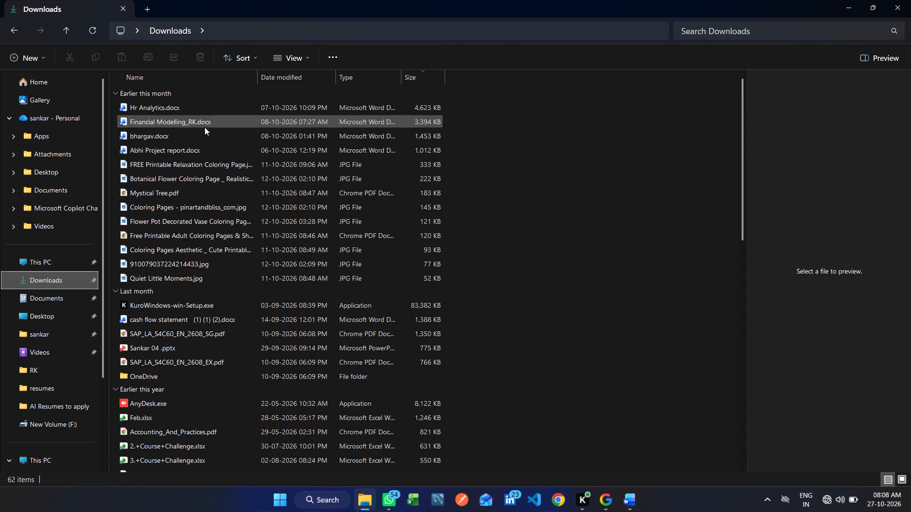
left_click(211, 151)
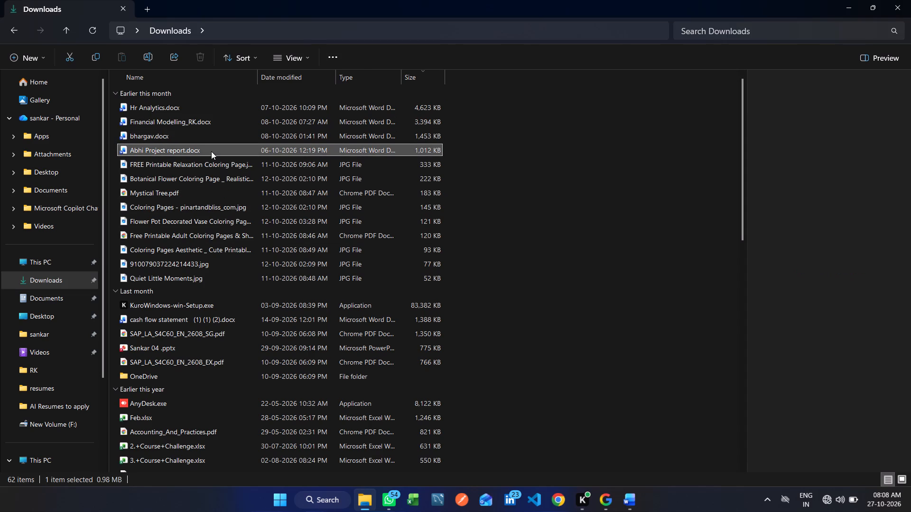
key("Delete")
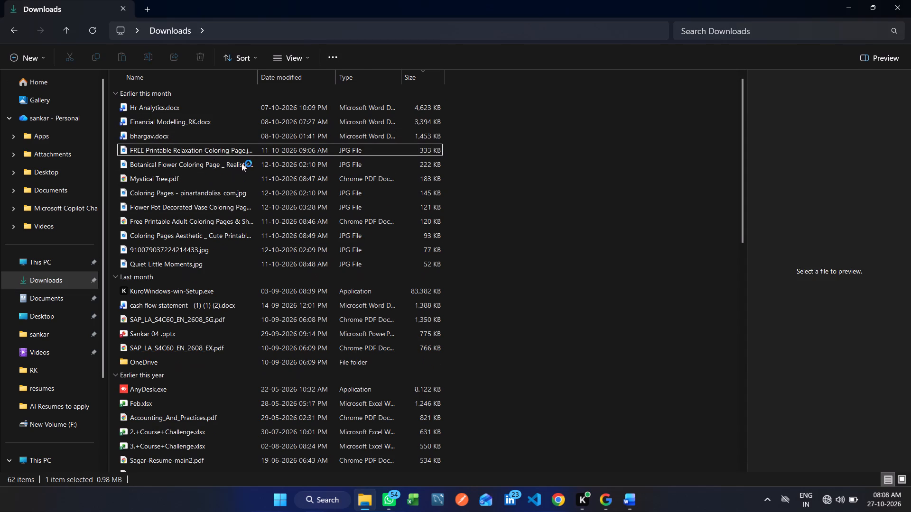
Return to Word and save the report as Abhi Project report.docx in the Downloads folder.
left_click(625, 507)
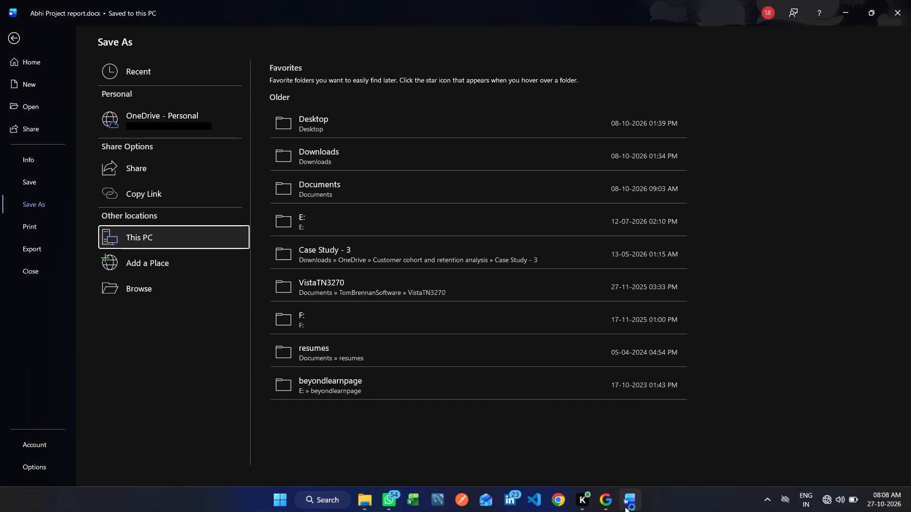
left_click(139, 241)
double_click(139, 241)
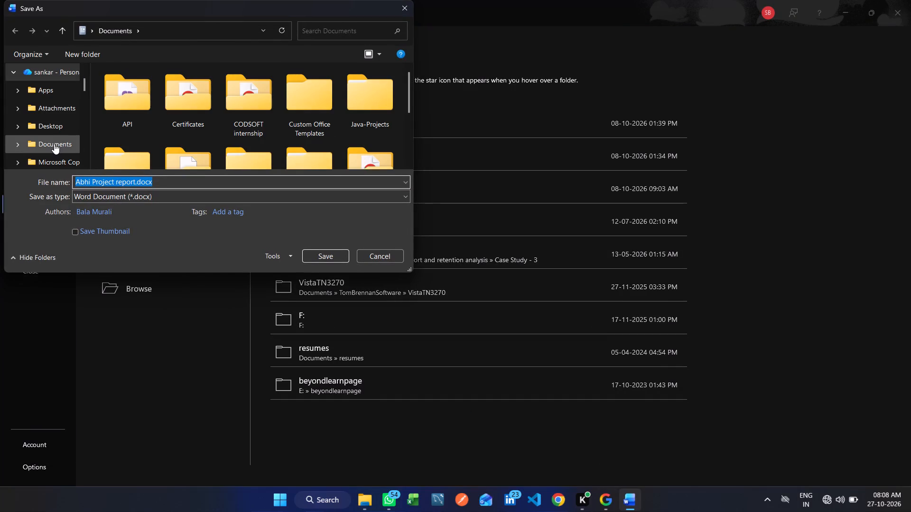
scroll(54, 144, "down", 3)
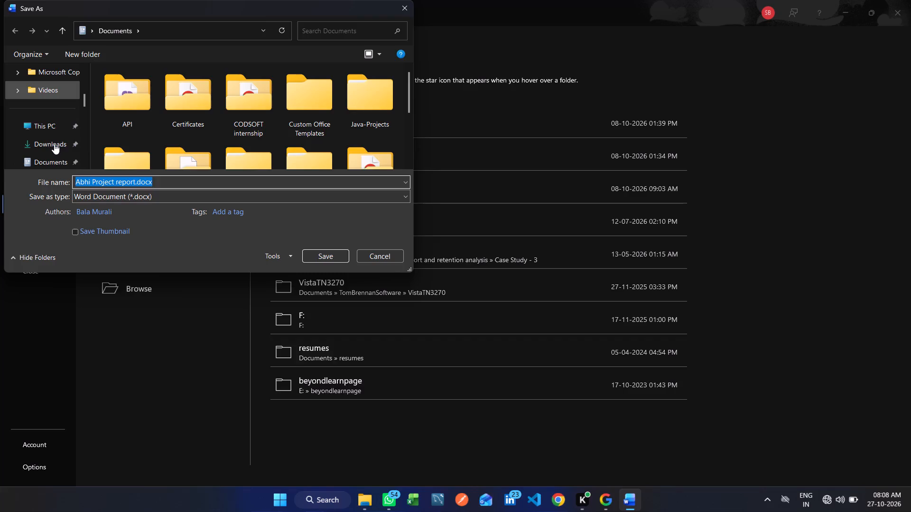
left_click(54, 144)
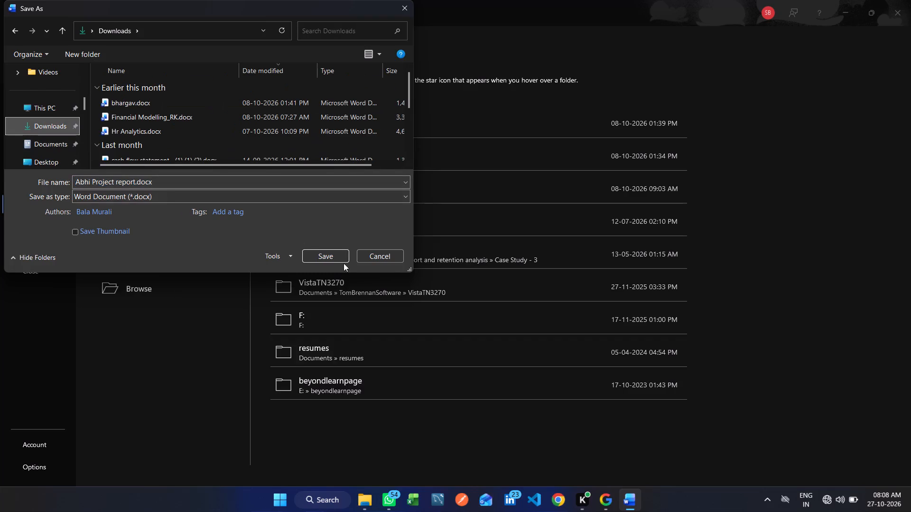
left_click(326, 256)
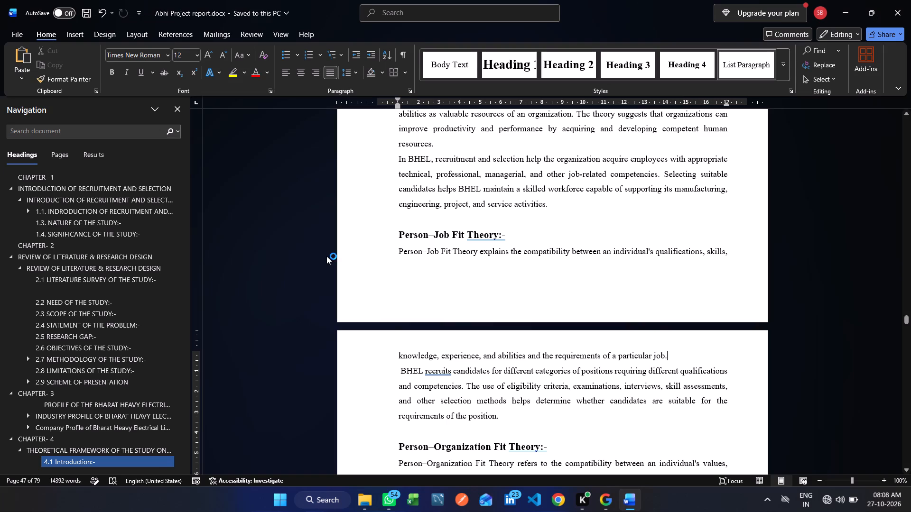
key("ctrl+s")
Minimize the Word and File Explorer windows.
left_click(851, 17)
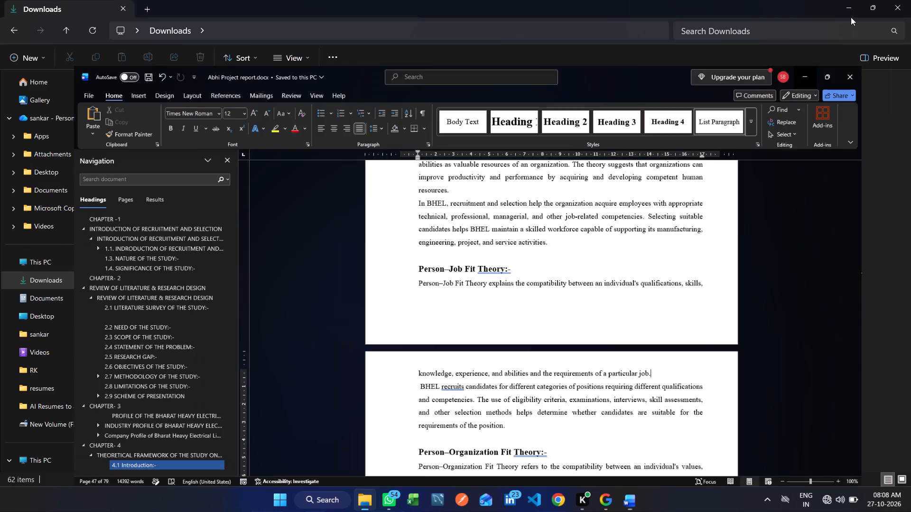
left_click(851, 17)
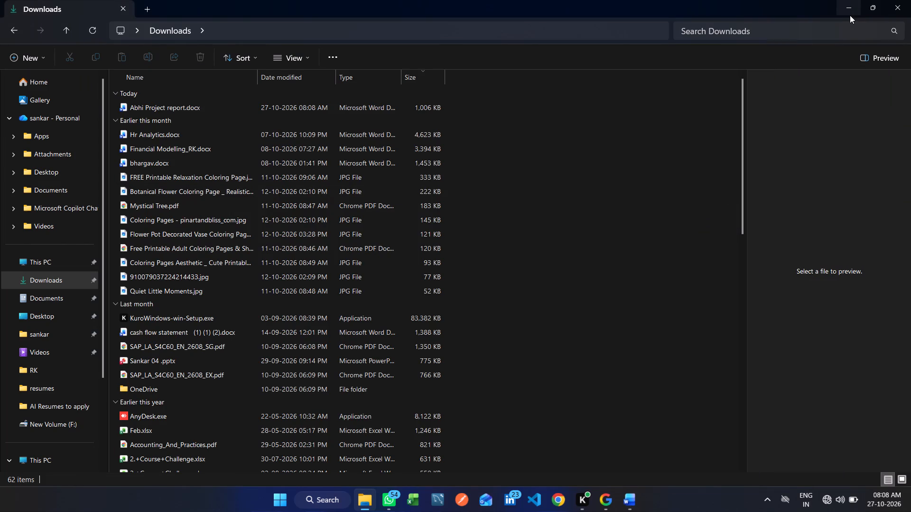
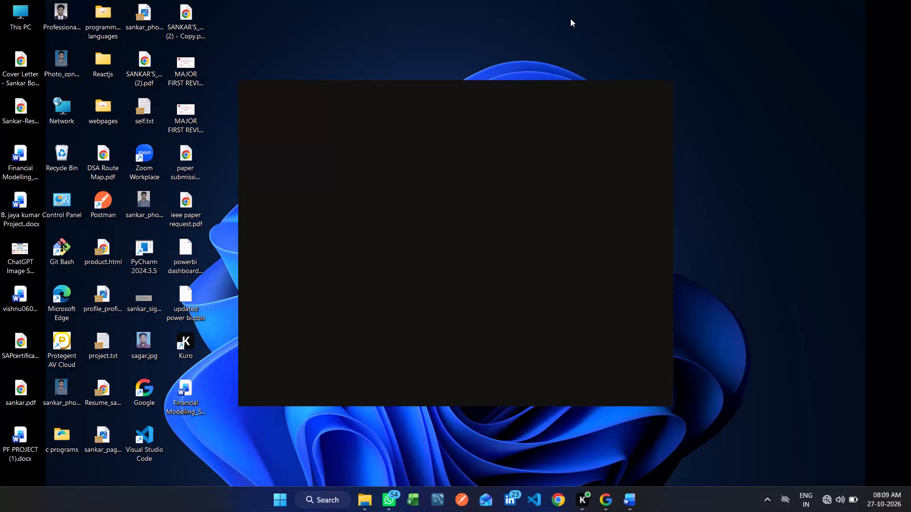
Open the Shut Down Windows dialog from the desktop and select Shut down as the action for the computer.
key("alt+F4")
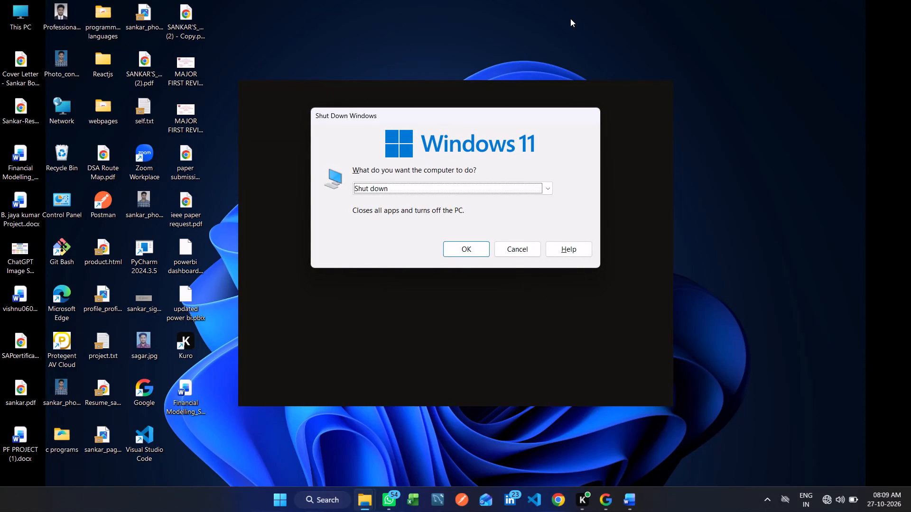
key("Down")
key("Down")
key("Up")
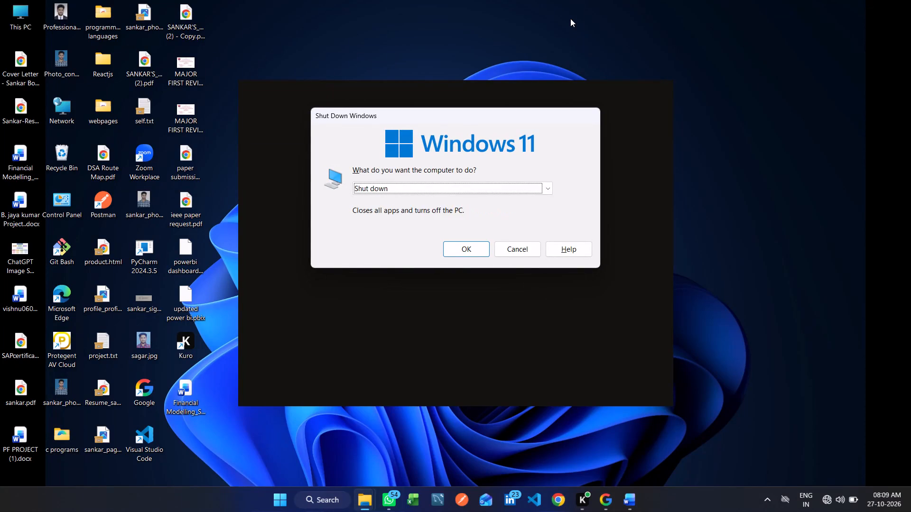